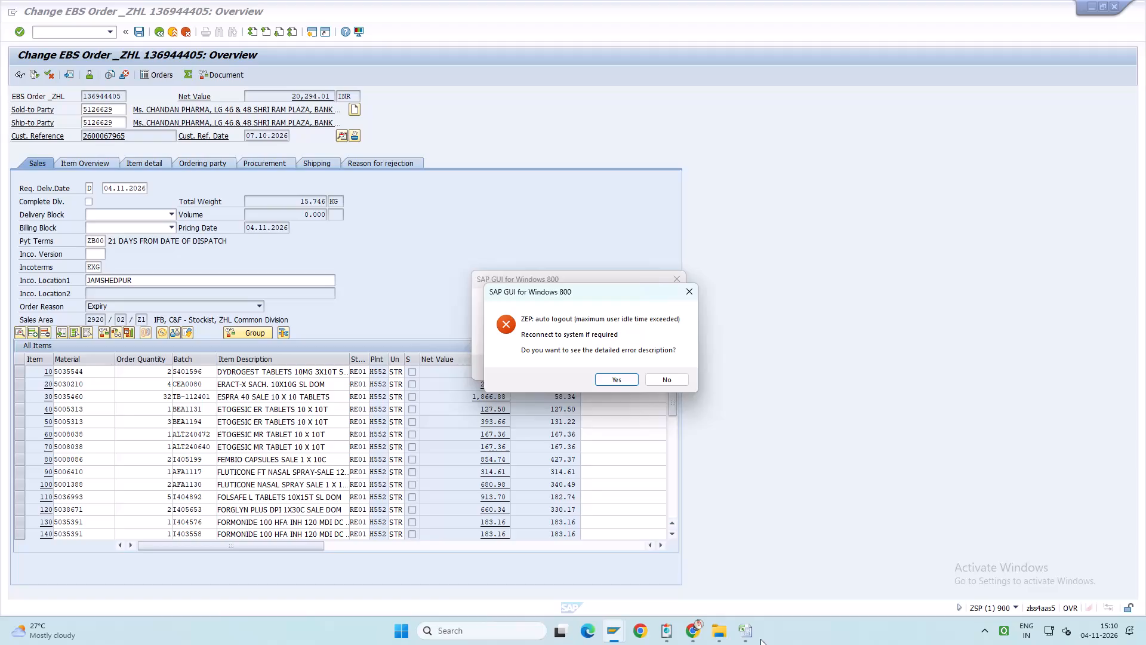
Dismiss both SAP auto-logout errors, declining the detailed error description each time.
left_click(666, 377)
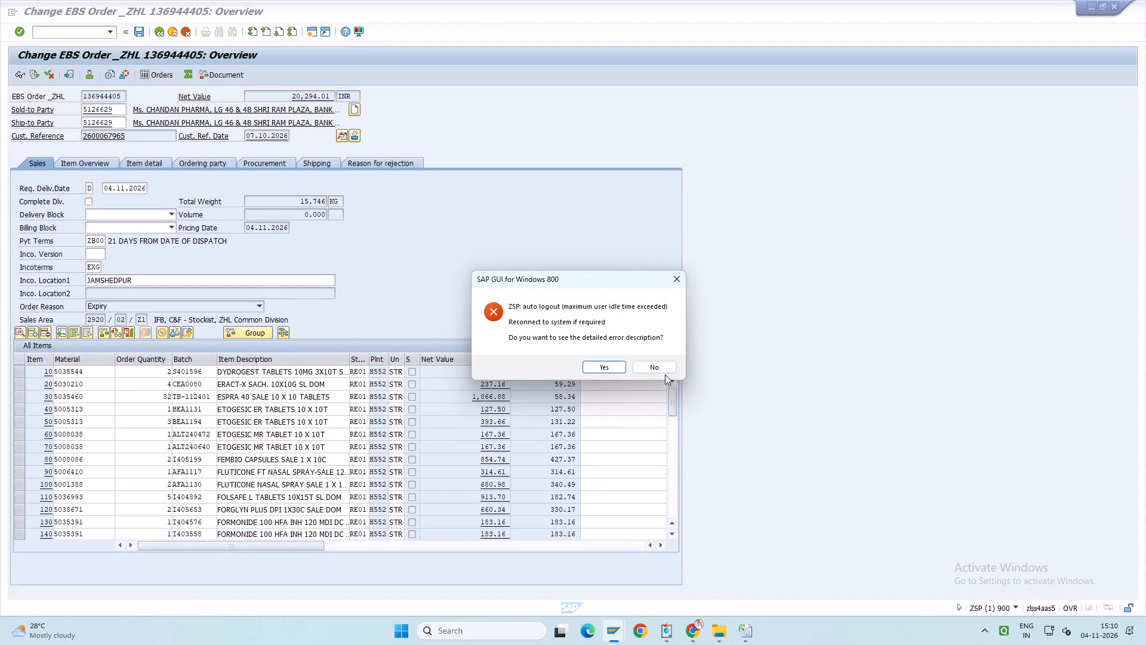
left_click(661, 371)
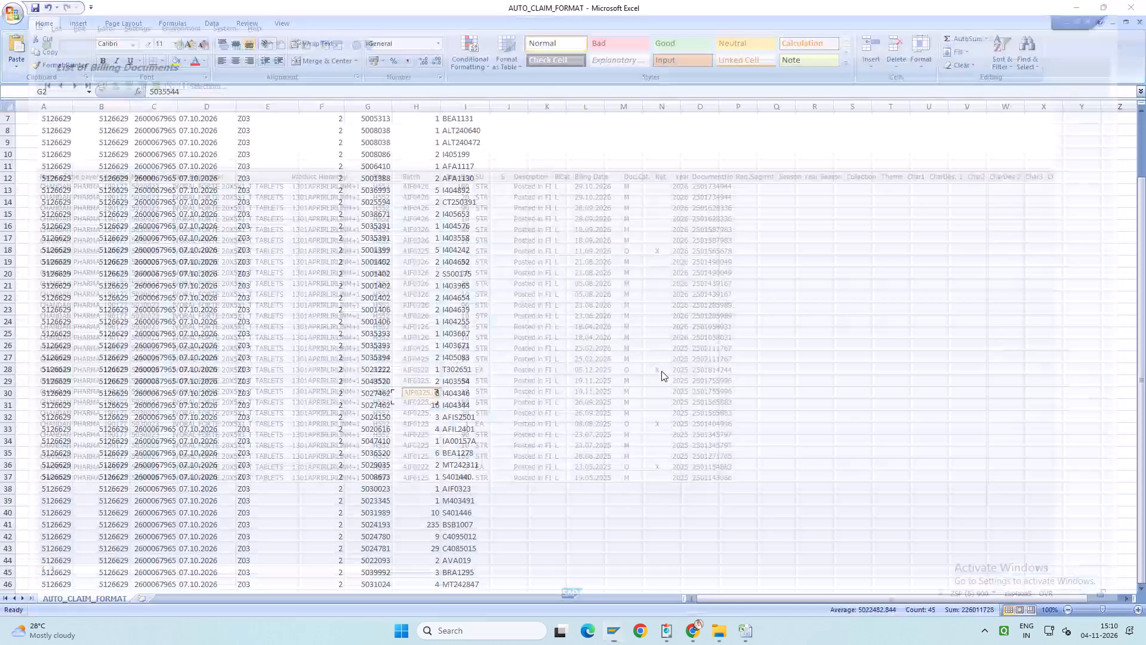
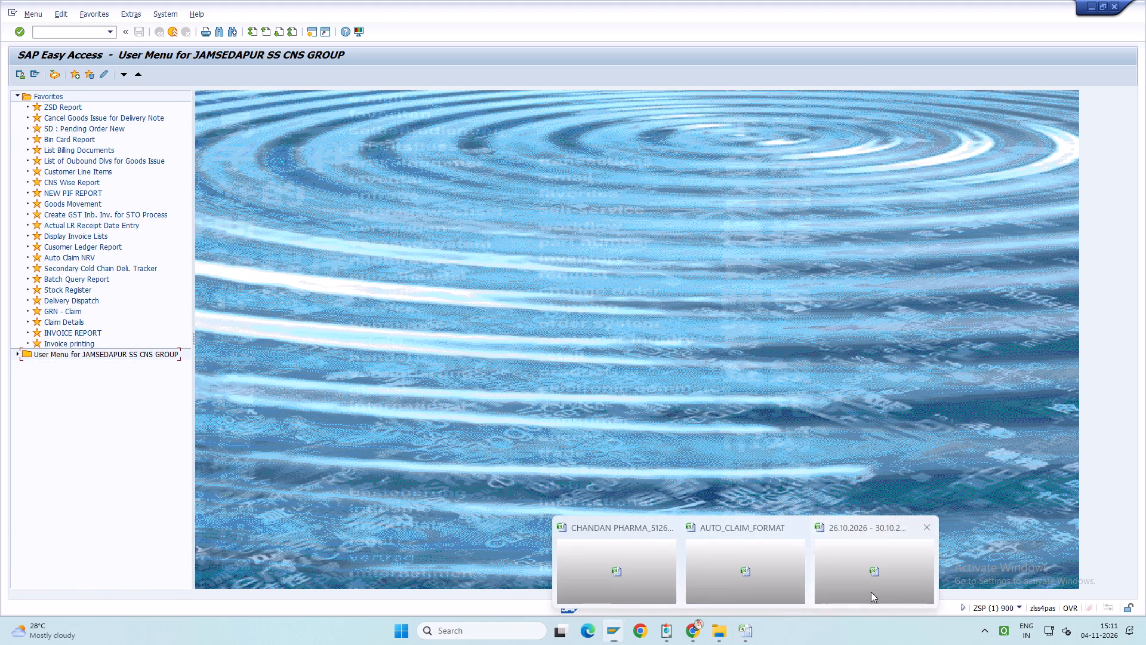
Clear the existing filter on the header row of the 26.10.2026 - 30.10.2026 workbook and reapply it across all columns.
scroll(528, 372, "up", 4)
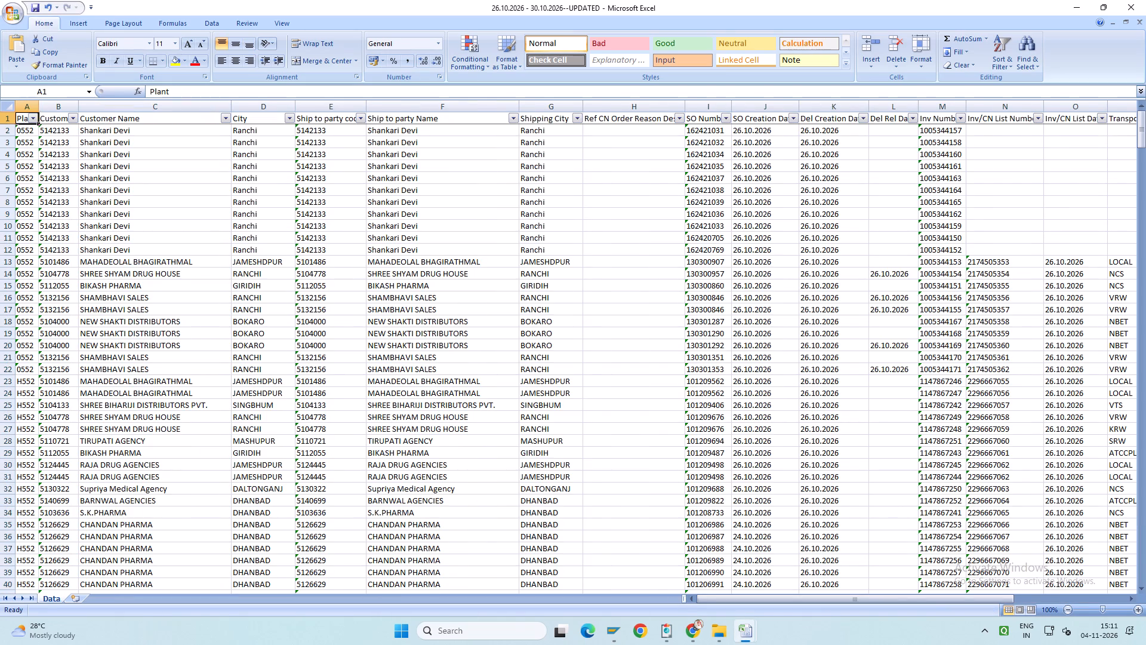
left_click(0, 115)
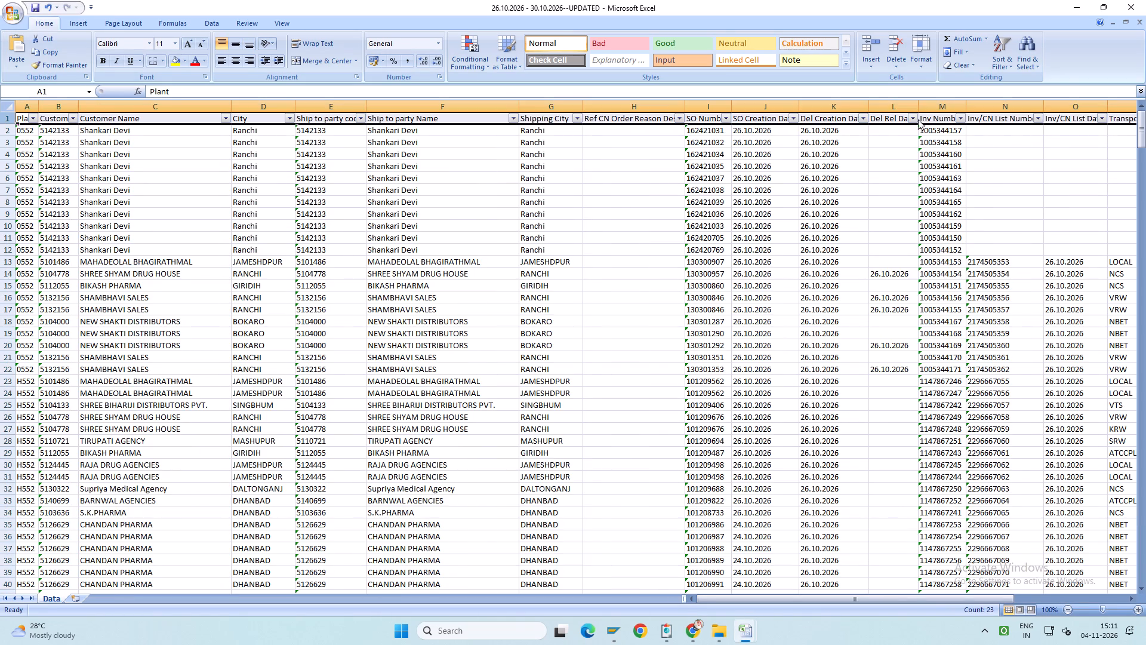
left_click(1001, 60)
left_click(1012, 121)
scroll(952, 266, "up", 4)
left_click(0, 116)
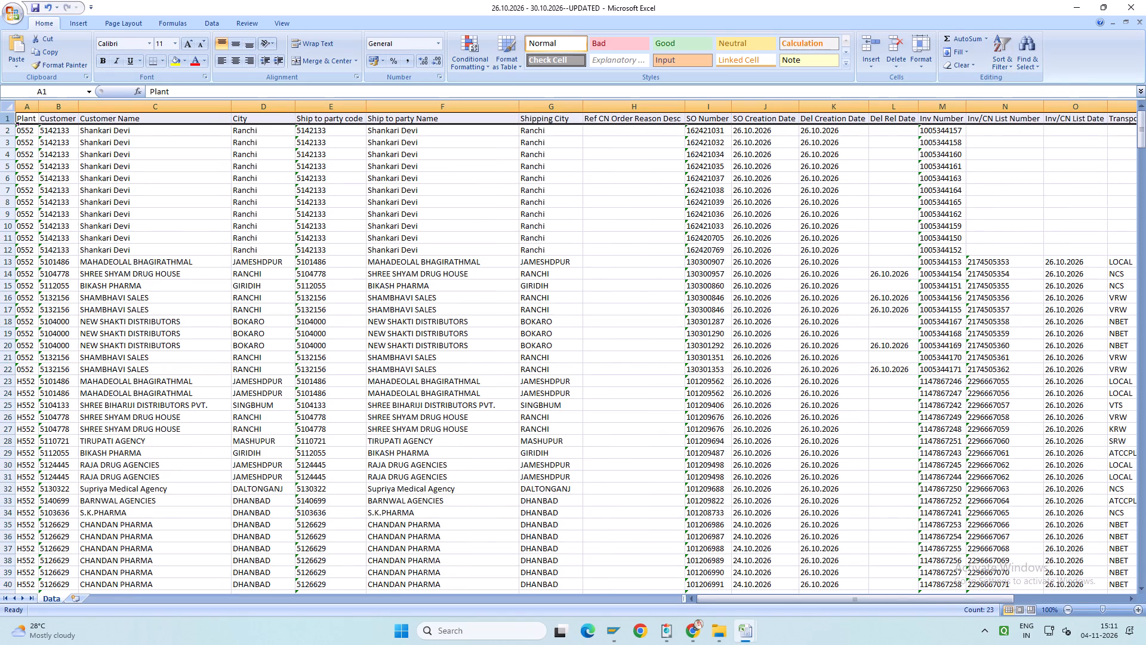
left_click(1004, 59)
left_click(1022, 124)
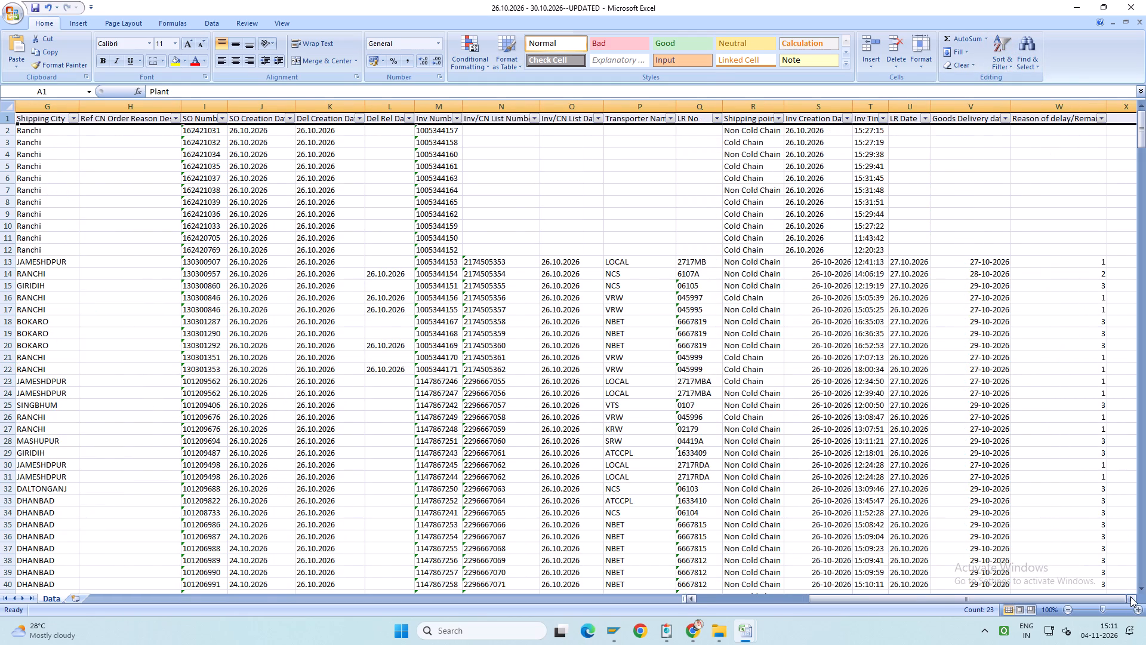
Filter the LR Date column to hide the rows with a blank date.
double_click(1130, 597)
left_click(757, 115)
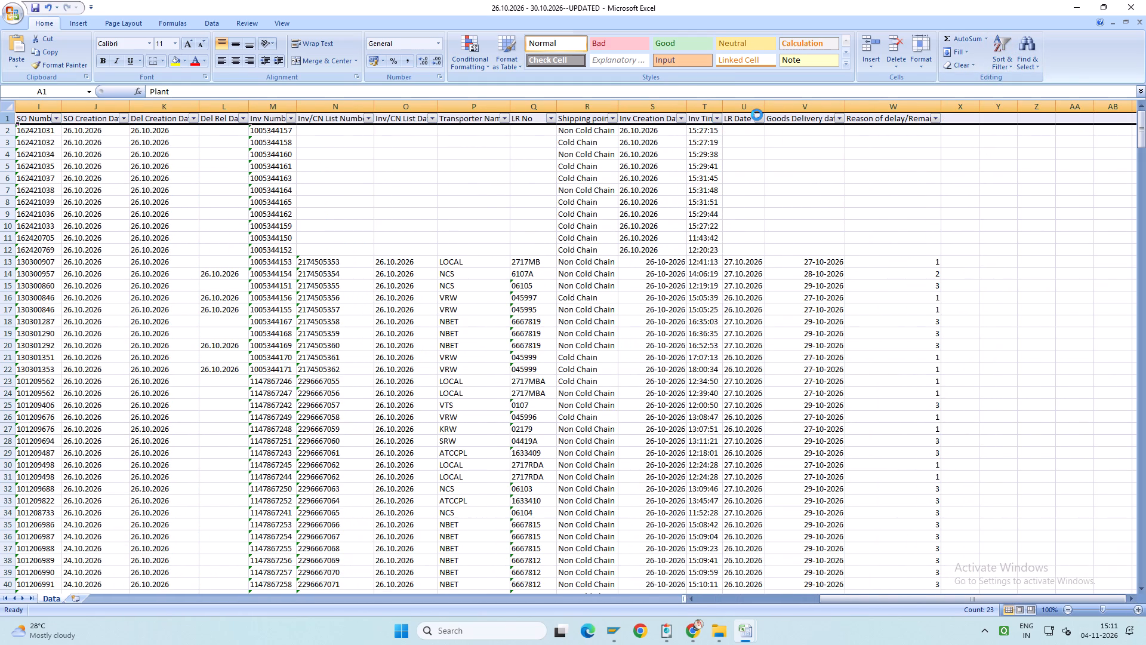
left_click(679, 279)
left_click(688, 322)
scroll(688, 322, "up", 5)
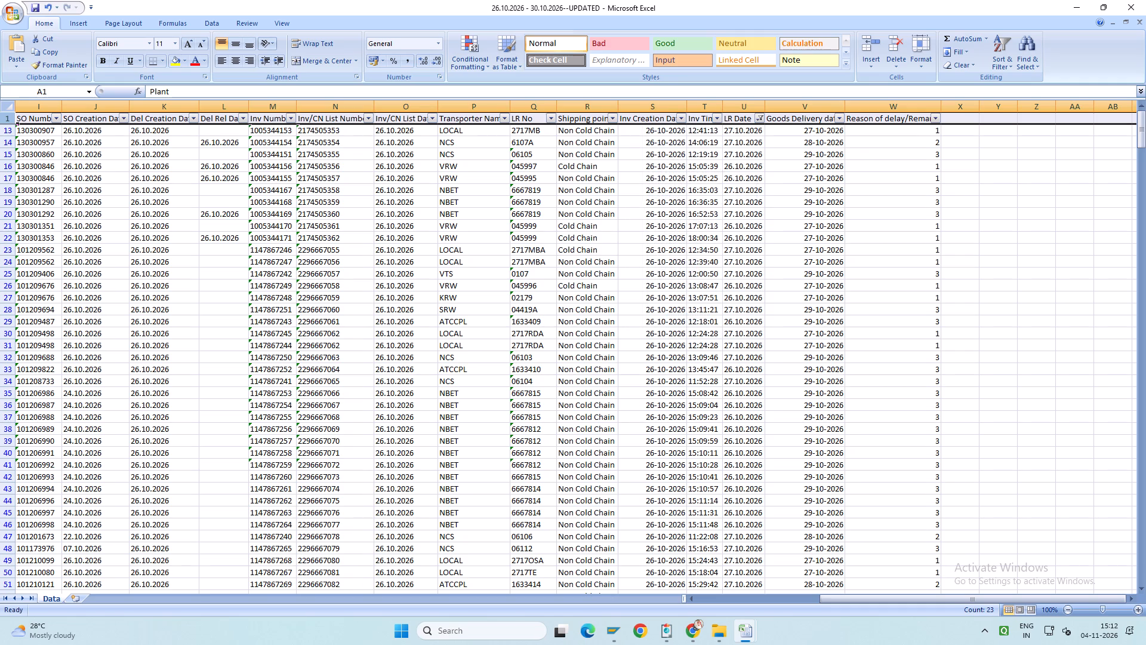
scroll(757, 248, "up", 3)
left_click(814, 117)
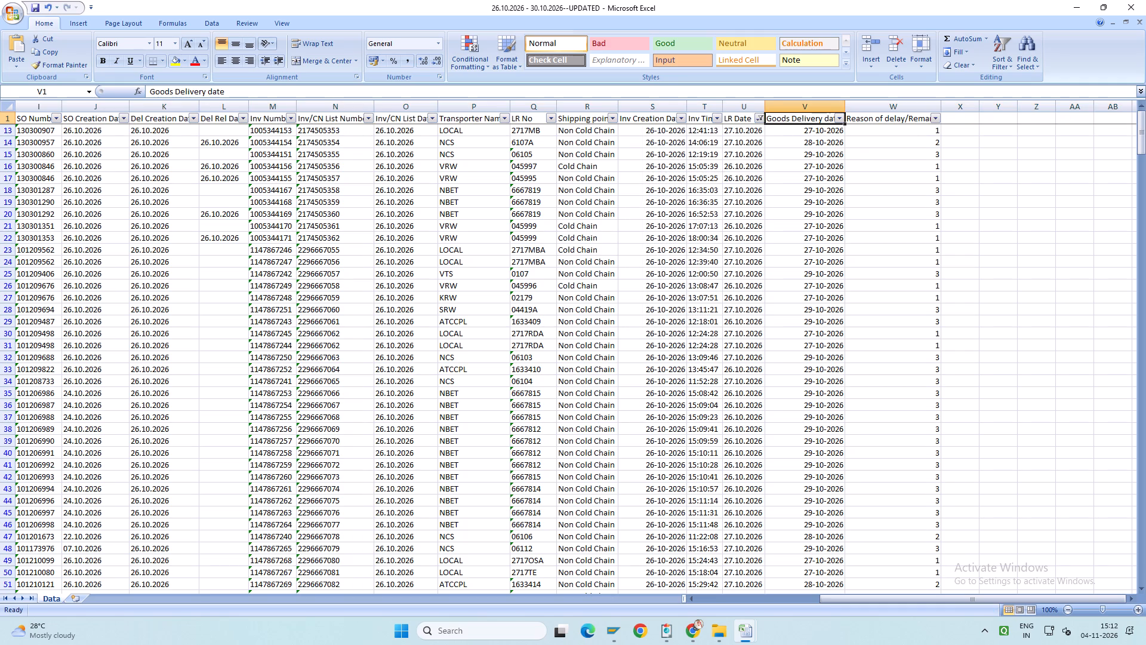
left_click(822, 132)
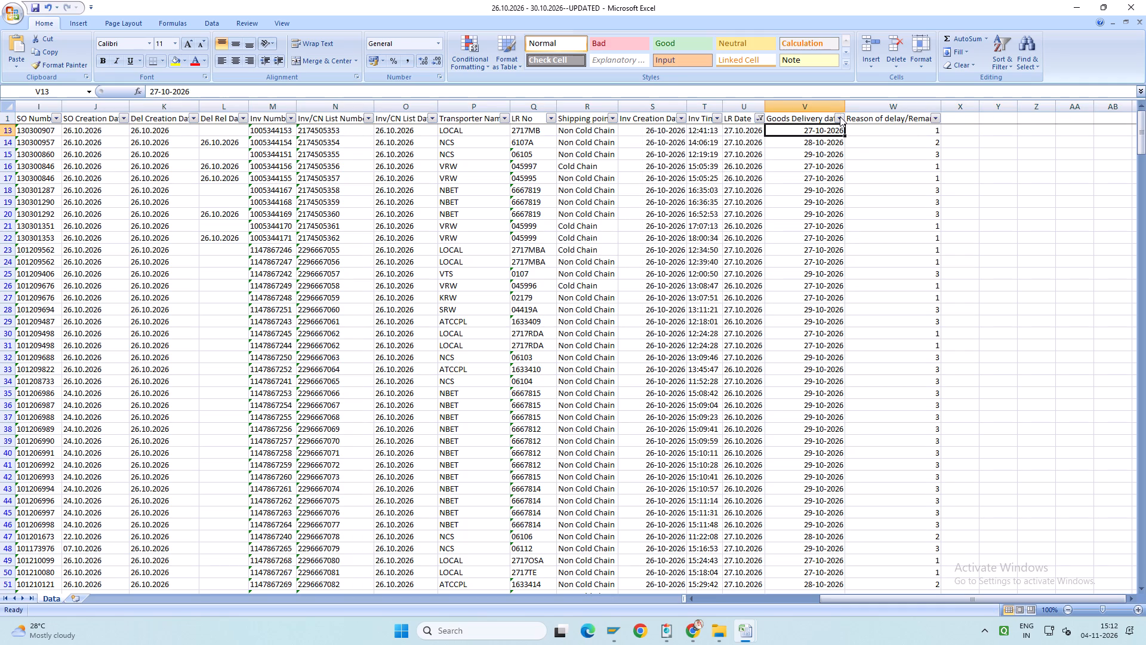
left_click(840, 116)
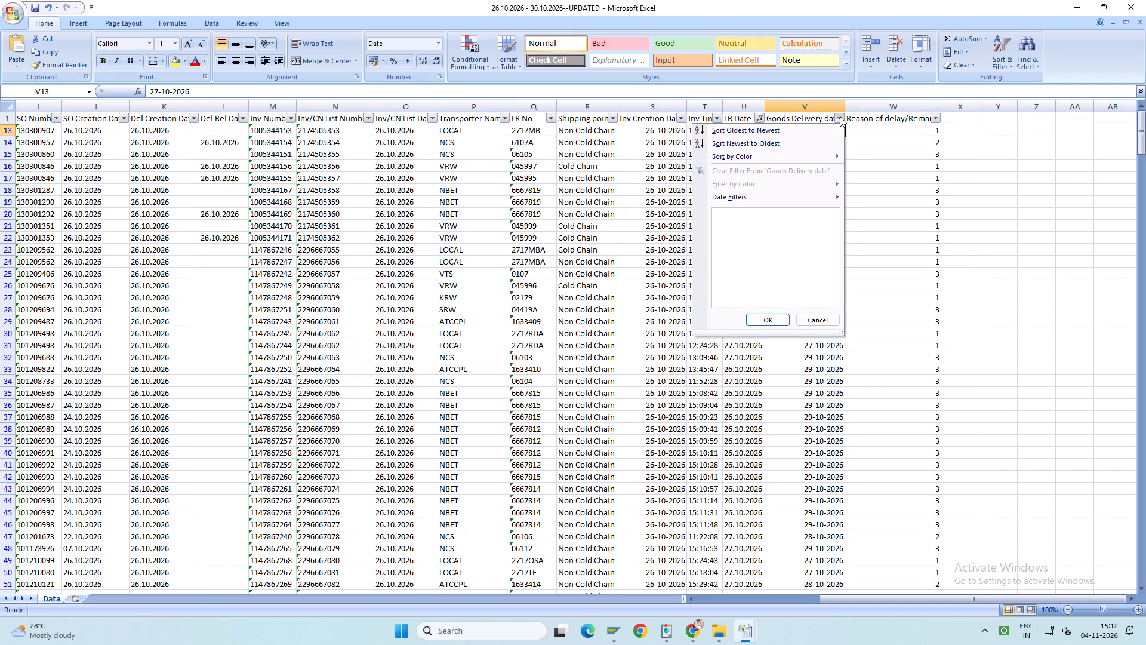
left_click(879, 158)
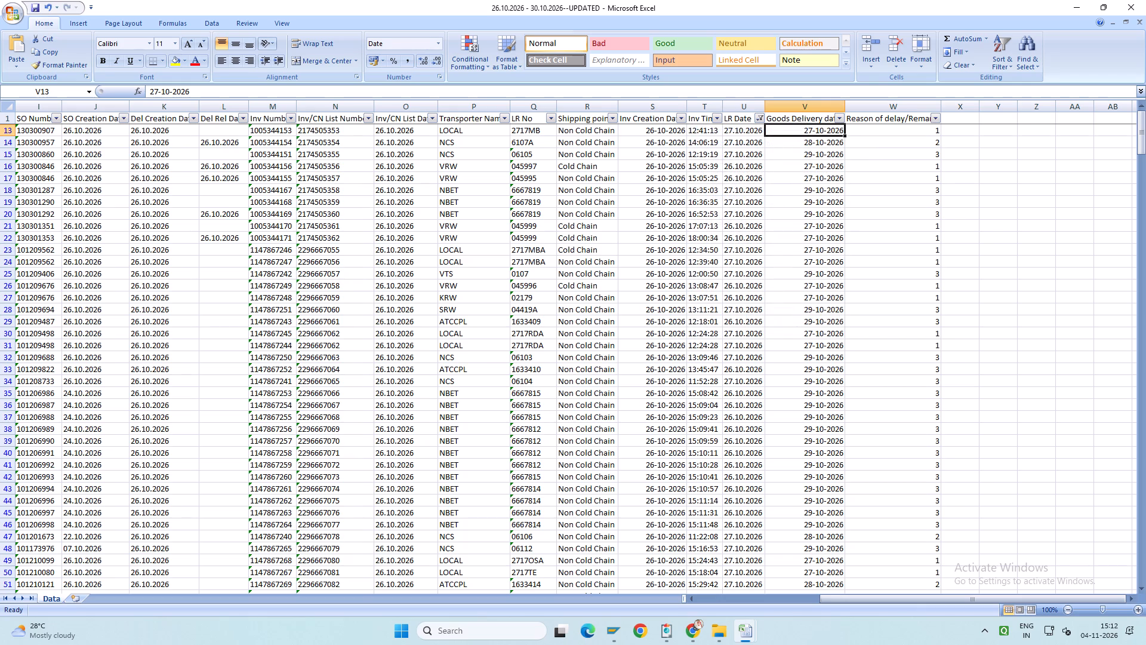
Open the cell format settings for the Goods Delivery date column and look through the available Date types.
left_click(808, 108)
right_click(808, 108)
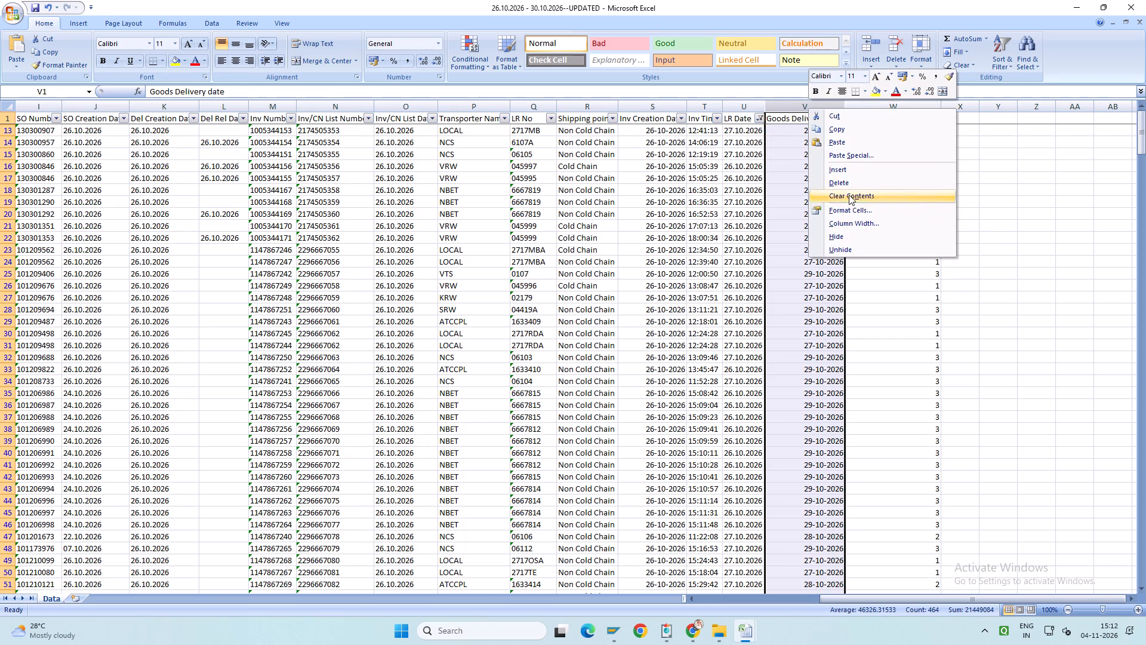
left_click(788, 106)
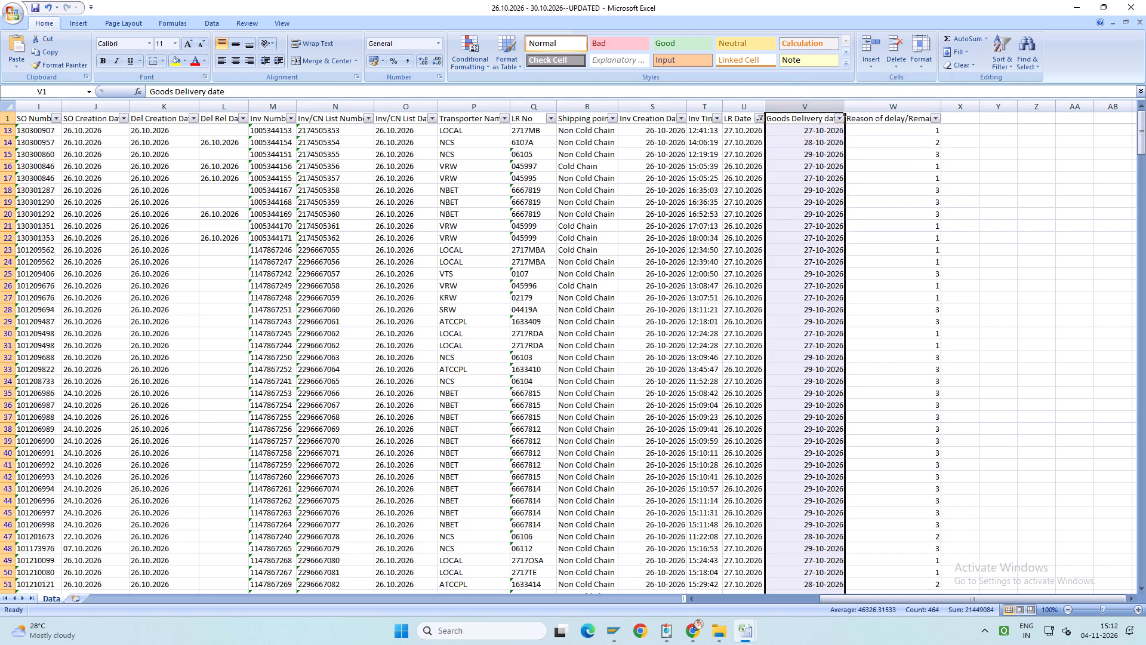
left_click(920, 67)
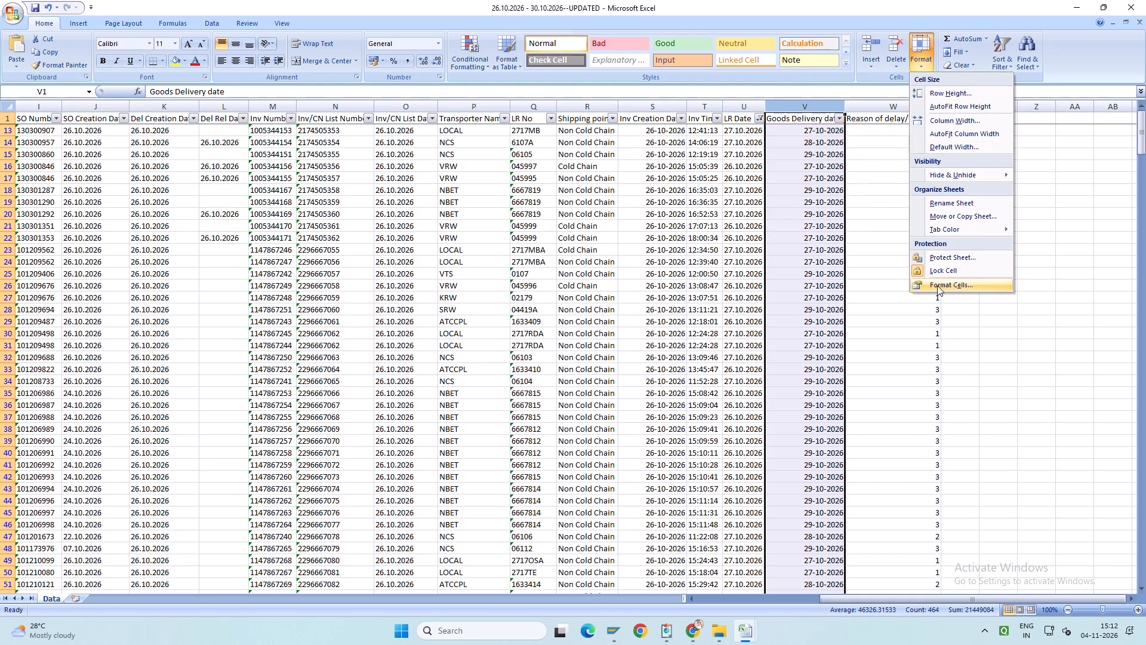
left_click(937, 285)
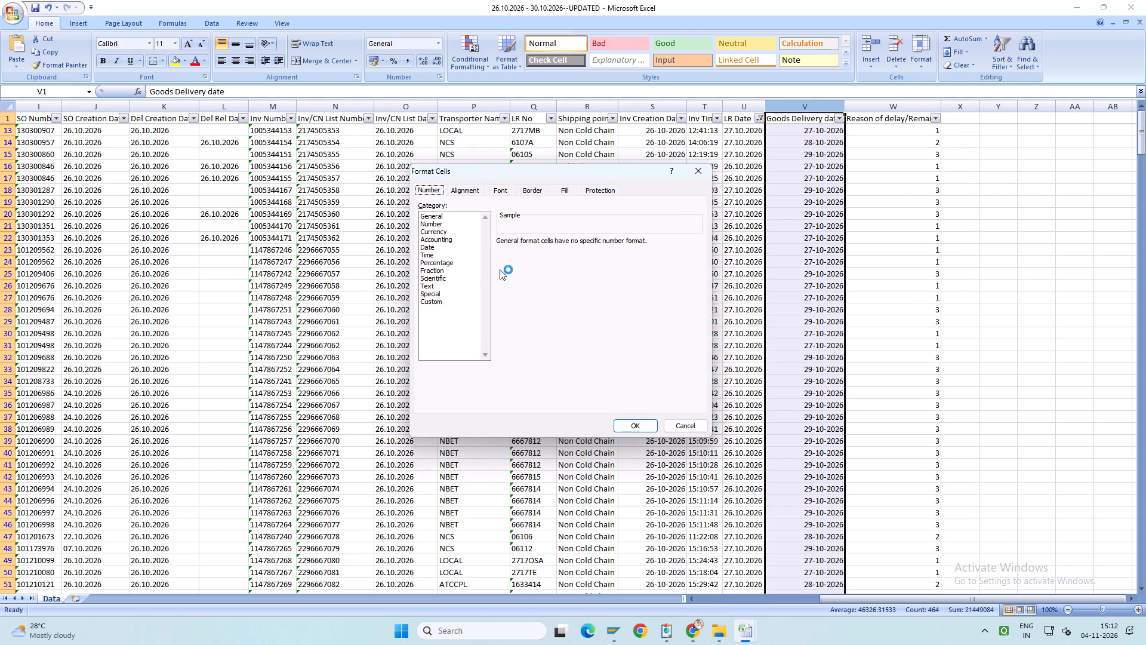
left_click(427, 248)
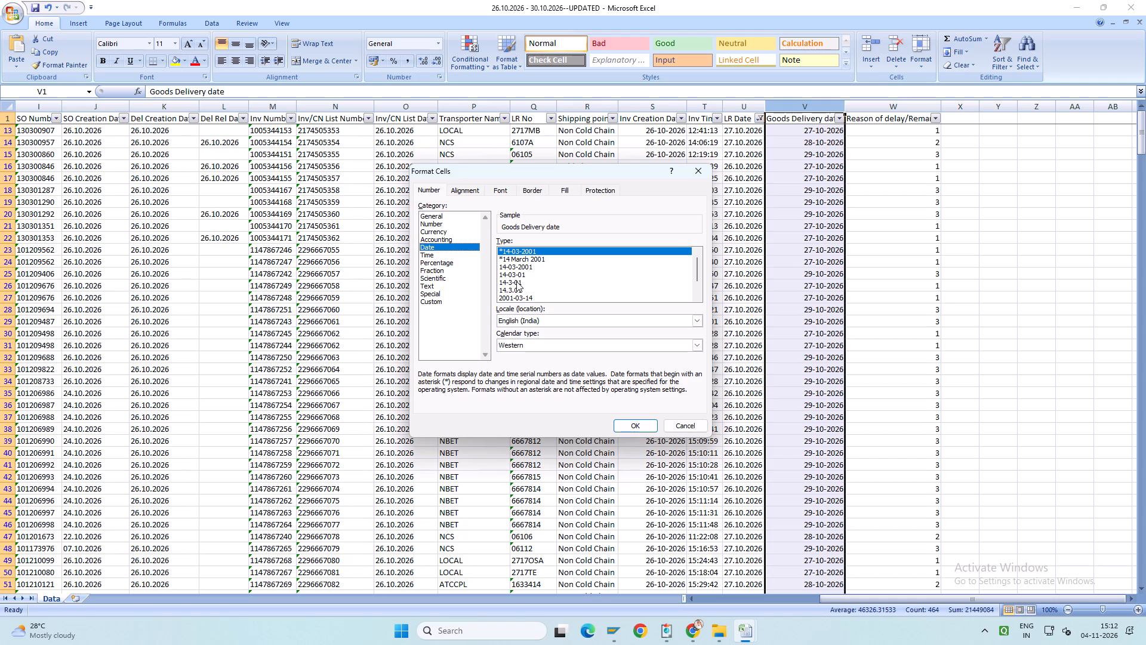
scroll(516, 281, "up", 2)
scroll(517, 275, "down", 3)
scroll(517, 275, "up", 4)
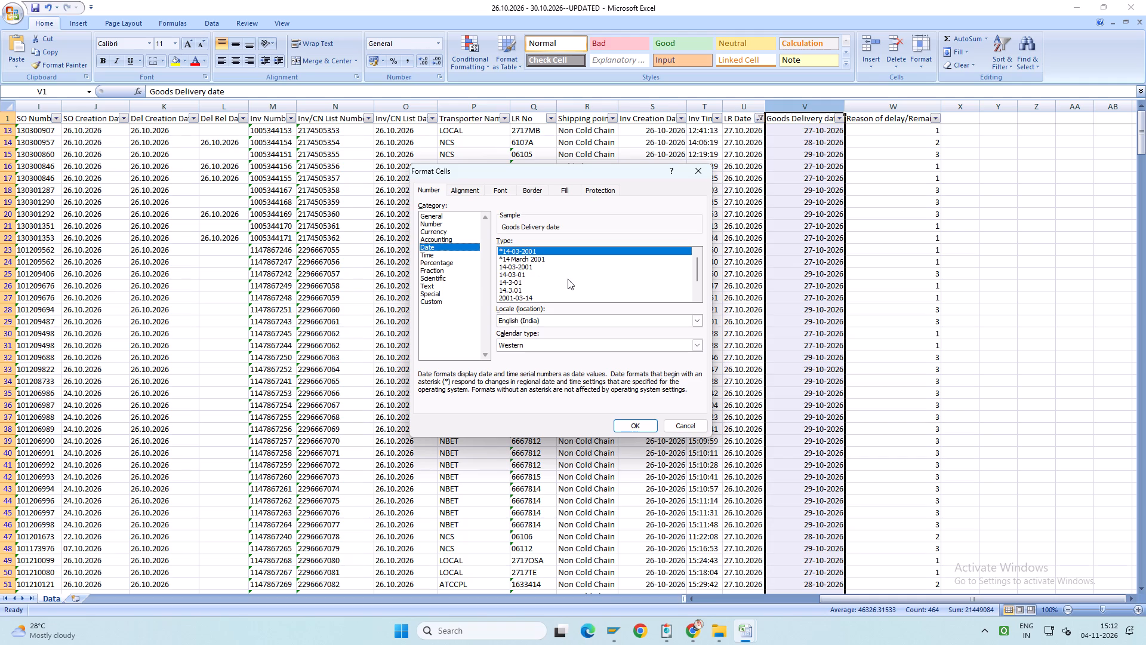
left_click(568, 279)
scroll(517, 293, "up", 7)
left_click(520, 254)
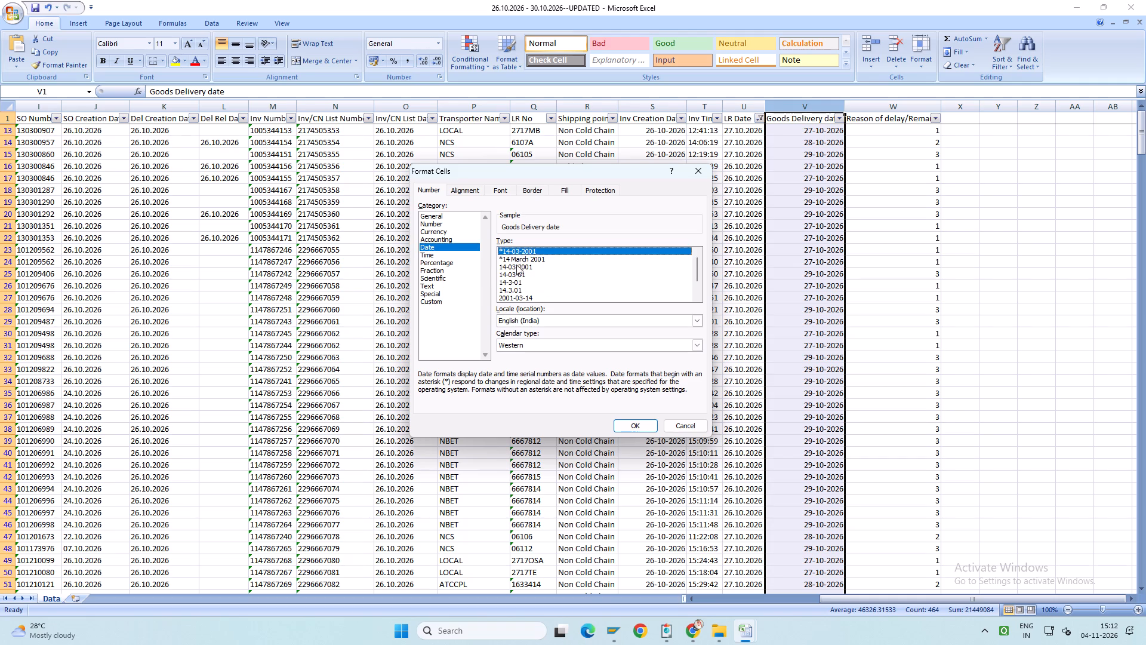
scroll(516, 272, "down", 6)
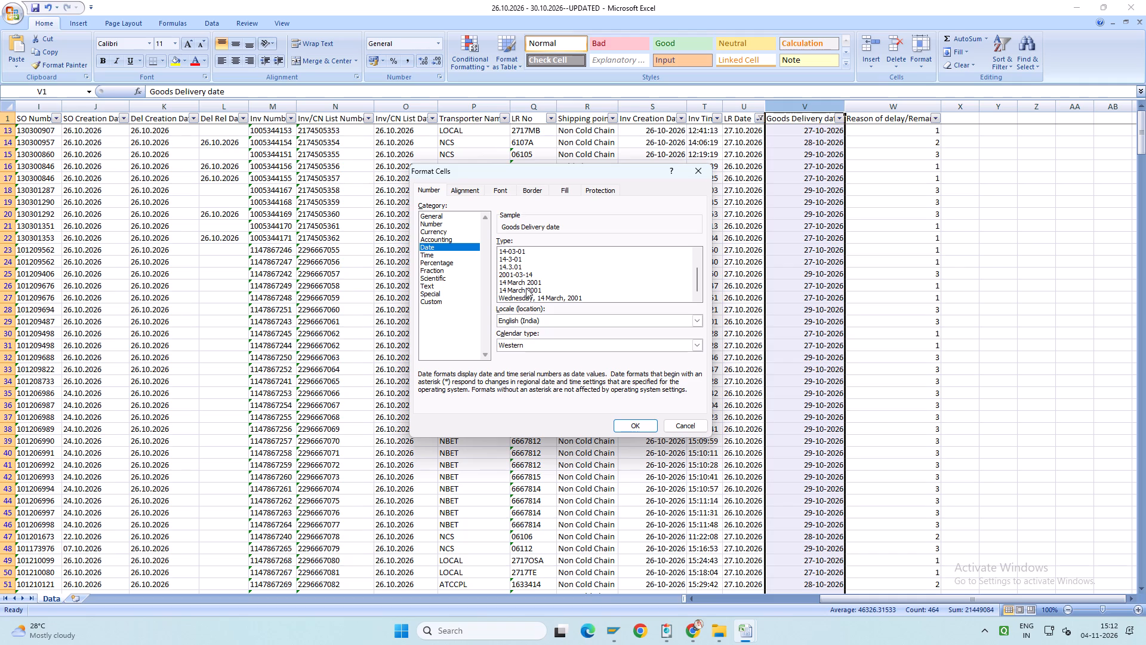
scroll(526, 288, "up", 3)
scroll(526, 288, "down", 5)
Set a custom number format of dd.mm.yyyy for the Goods Delivery date column.
left_click(433, 302)
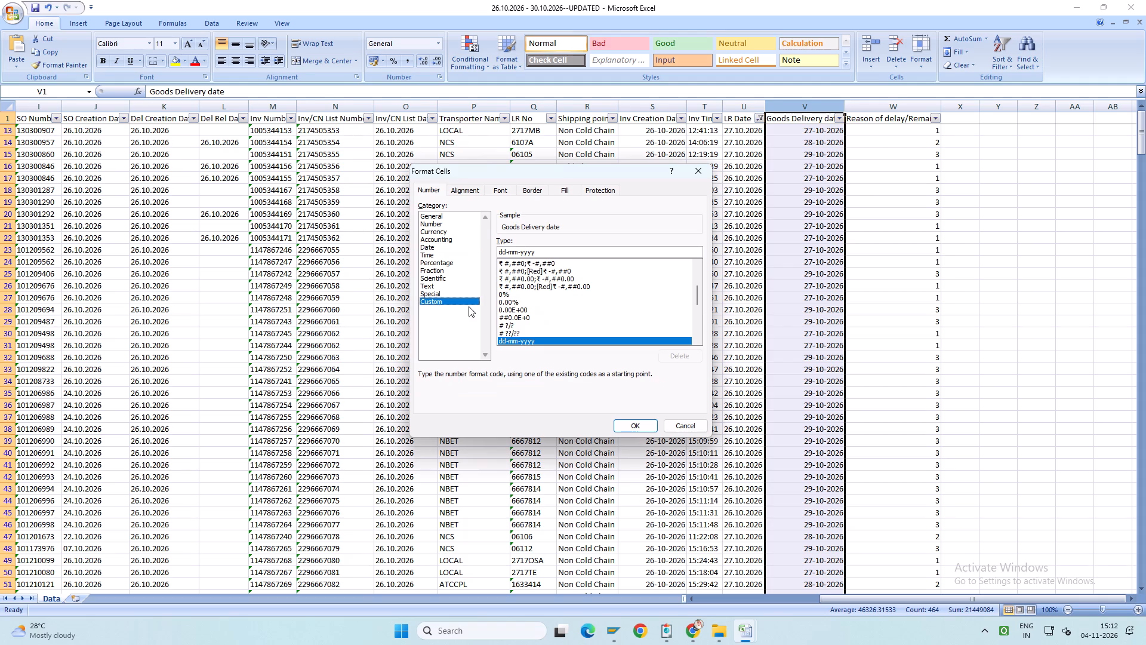
scroll(537, 323, "up", 4)
scroll(536, 312, "down", 4)
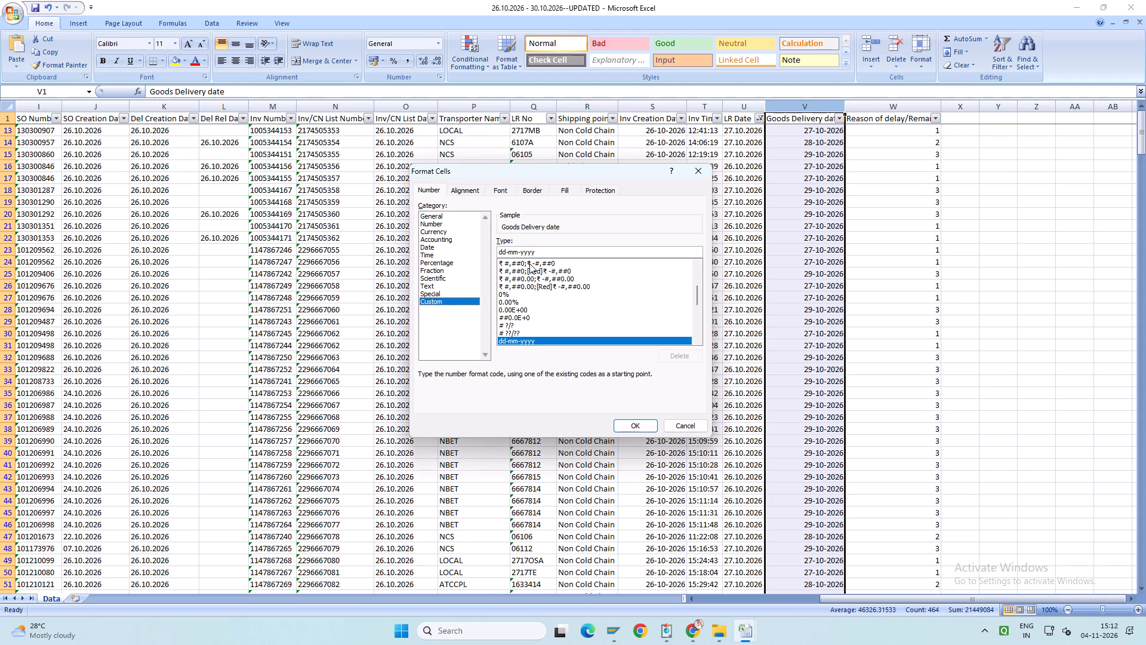
left_click(523, 251)
left_click(522, 252)
key("BackSpace")
key("period")
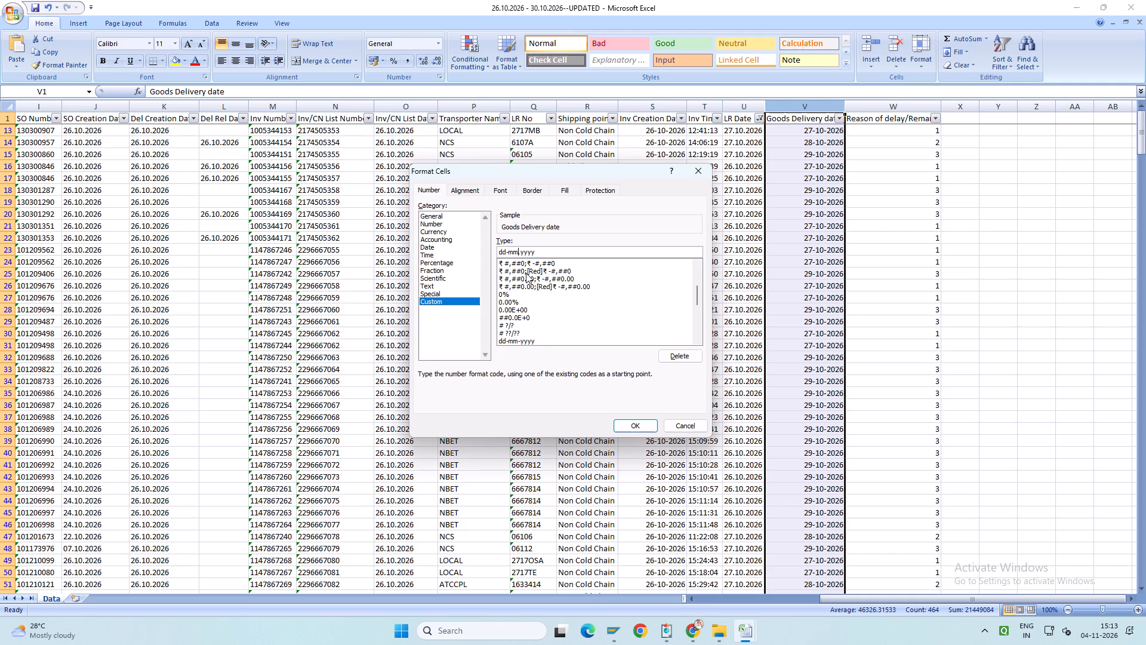
key("Left")
key("Left")
key("Left")
key("BackSpace")
key("period")
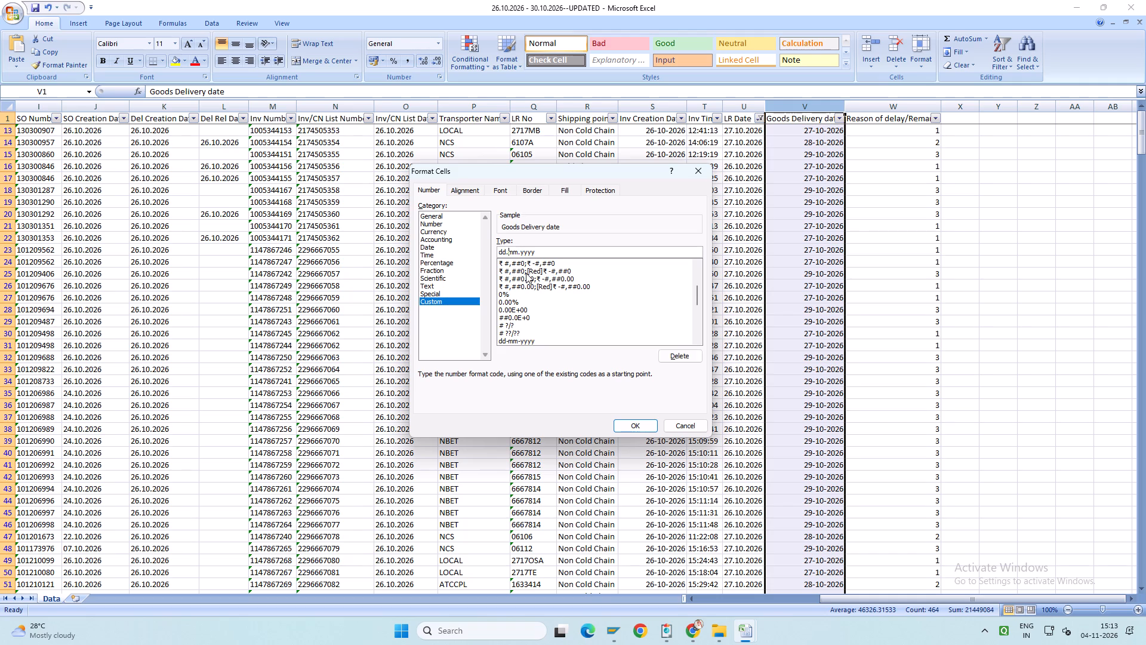
key("Return")
scroll(839, 204, "up", 16)
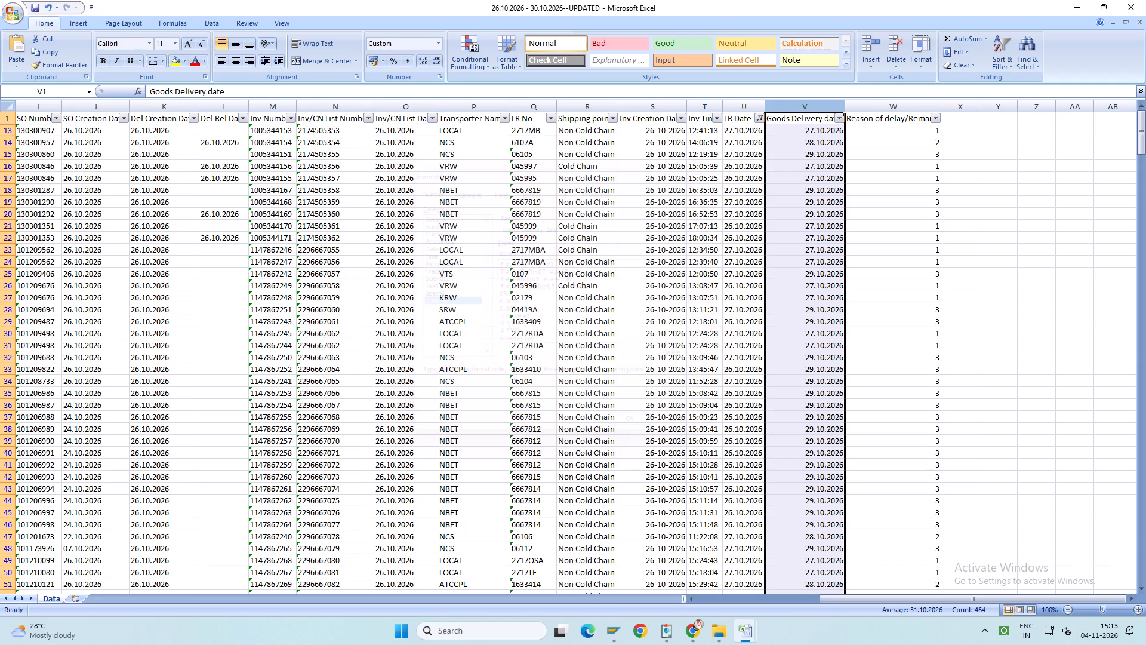
Save the workbook with the Goods Delivery date header cell selected.
left_click(817, 122)
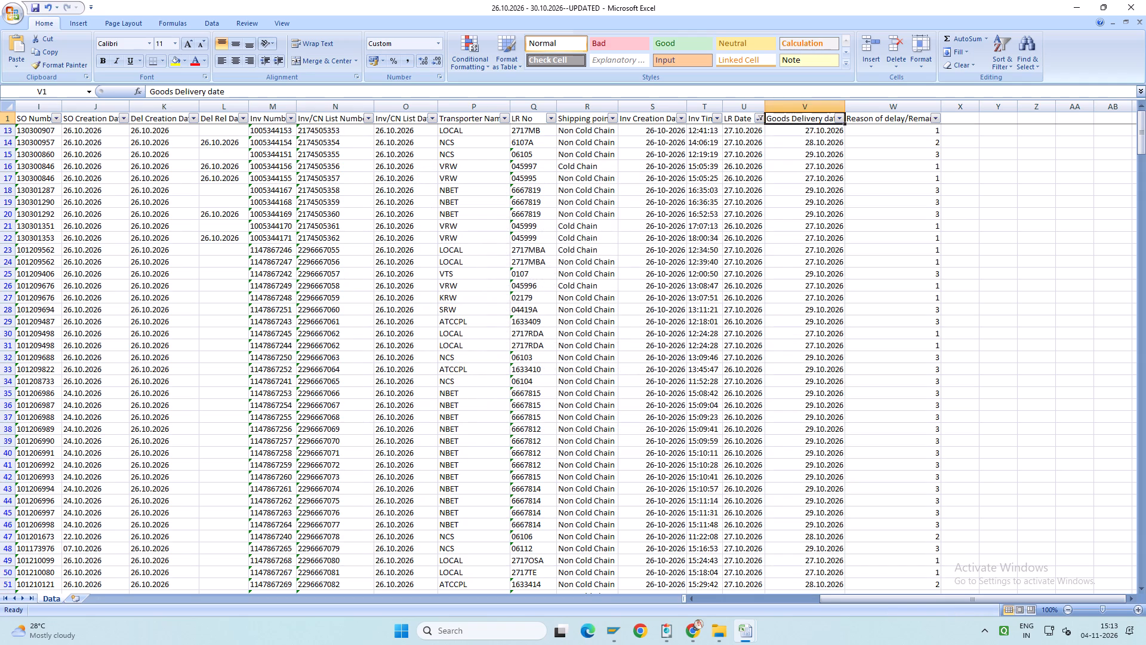
key("ctrl+s")
scroll(760, 191, "up", 5)
Review the header row across the columns, ending on the first visible Goods Delivery date entry.
left_click(811, 117)
key("Up")
key("ctrl+Left")
key("Right")
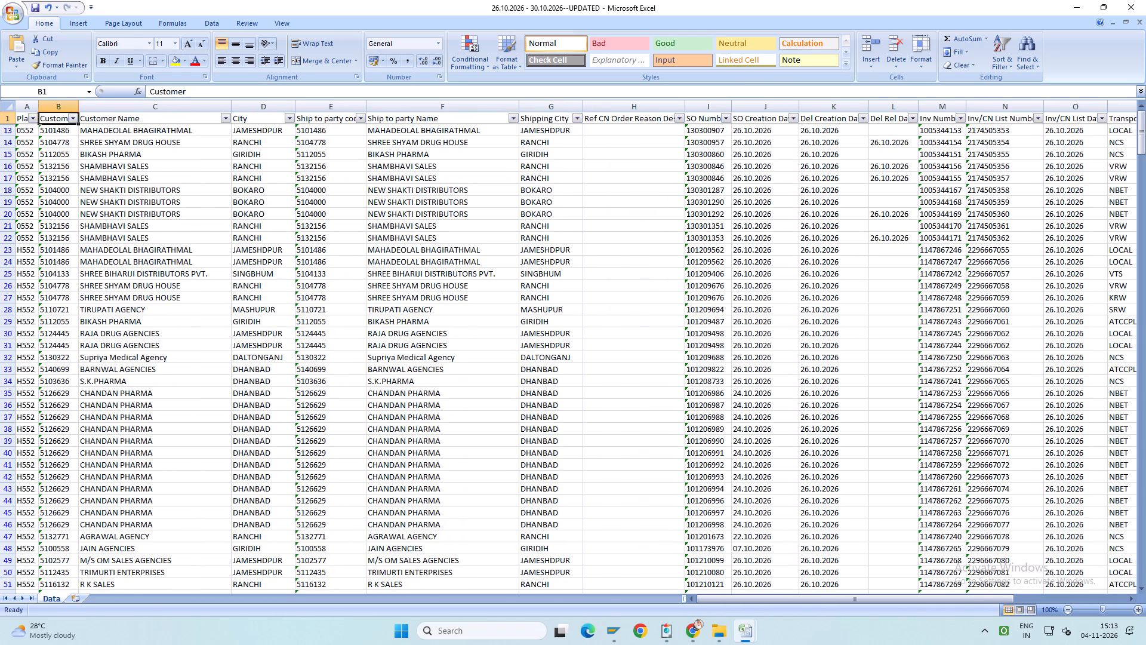
key("Right")
key("Right")
key("Right")
key("Right")
key("Right")
key("Right")
key("Right")
key("Right")
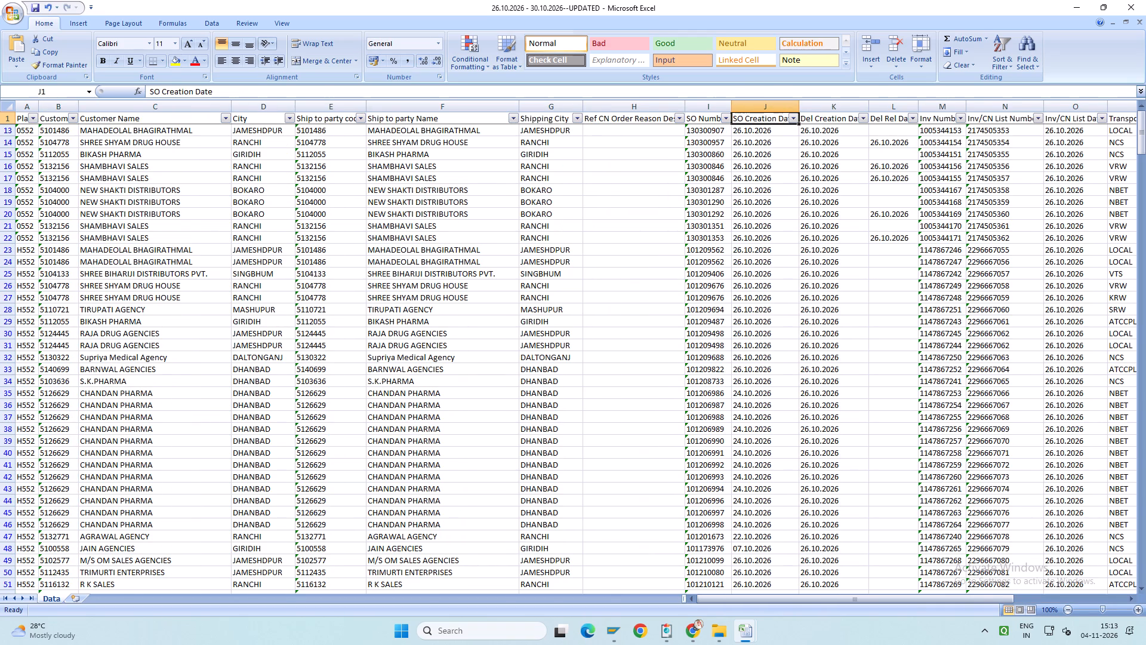
key("ctrl+Right")
key("Left")
key("Down")
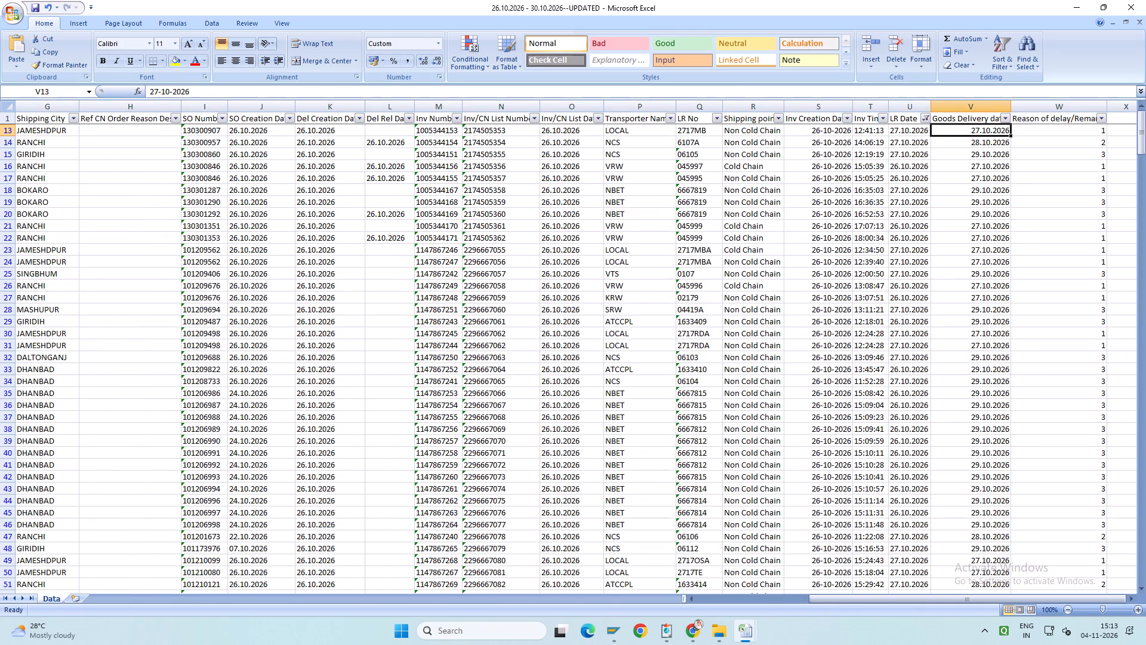
Save the workbook again.
key("ctrl+s")
key("ctrl+s")
key("ctrl+s")
key("ctrl+s")
key("ctrl+s")
key("ctrl+s")
key("ctrl+s")
key("ctrl+s")
Save the 26.10.2026 - 30.10.2026 dispatch workbook again.
key("ctrl+s")
key("ctrl+s")
key("ctrl+s")
key("ctrl+s")
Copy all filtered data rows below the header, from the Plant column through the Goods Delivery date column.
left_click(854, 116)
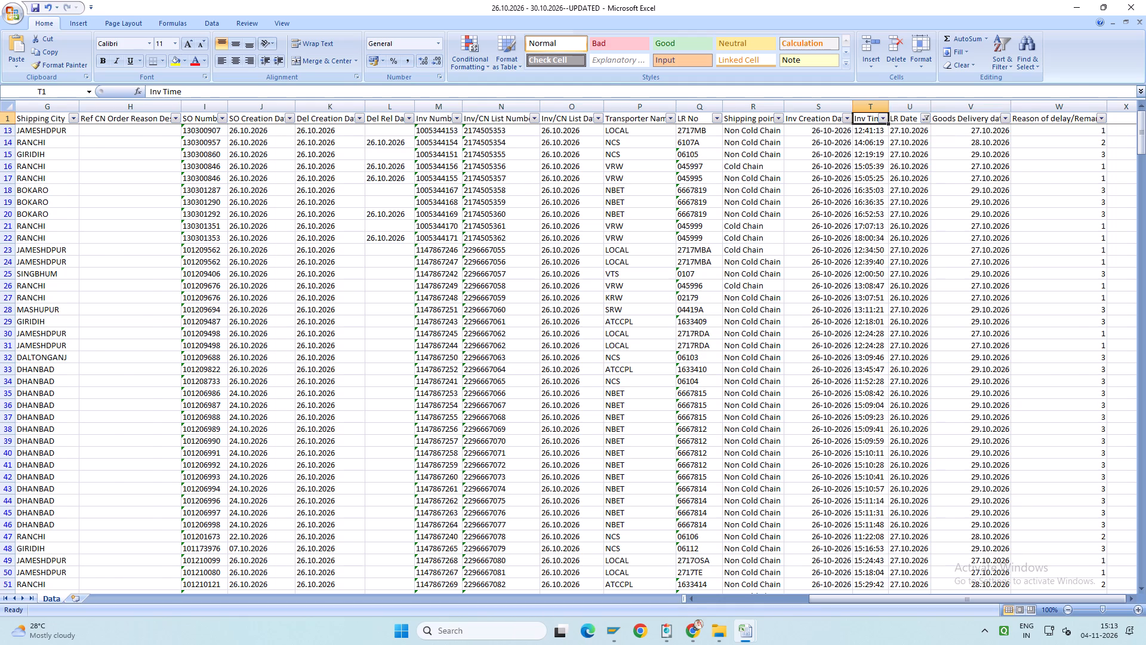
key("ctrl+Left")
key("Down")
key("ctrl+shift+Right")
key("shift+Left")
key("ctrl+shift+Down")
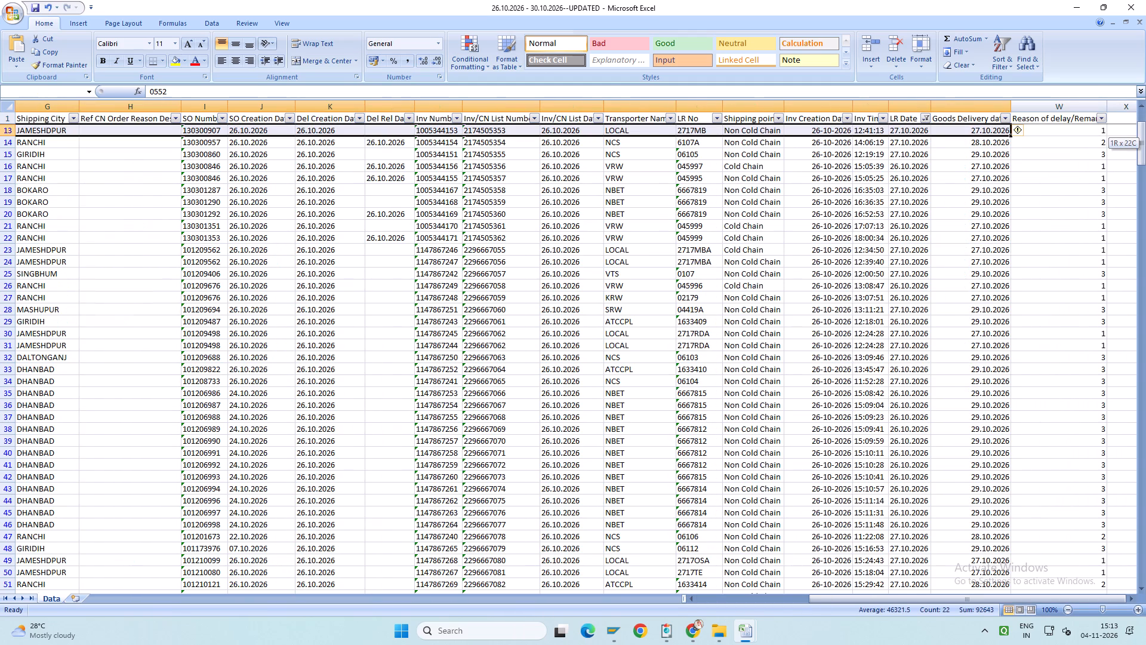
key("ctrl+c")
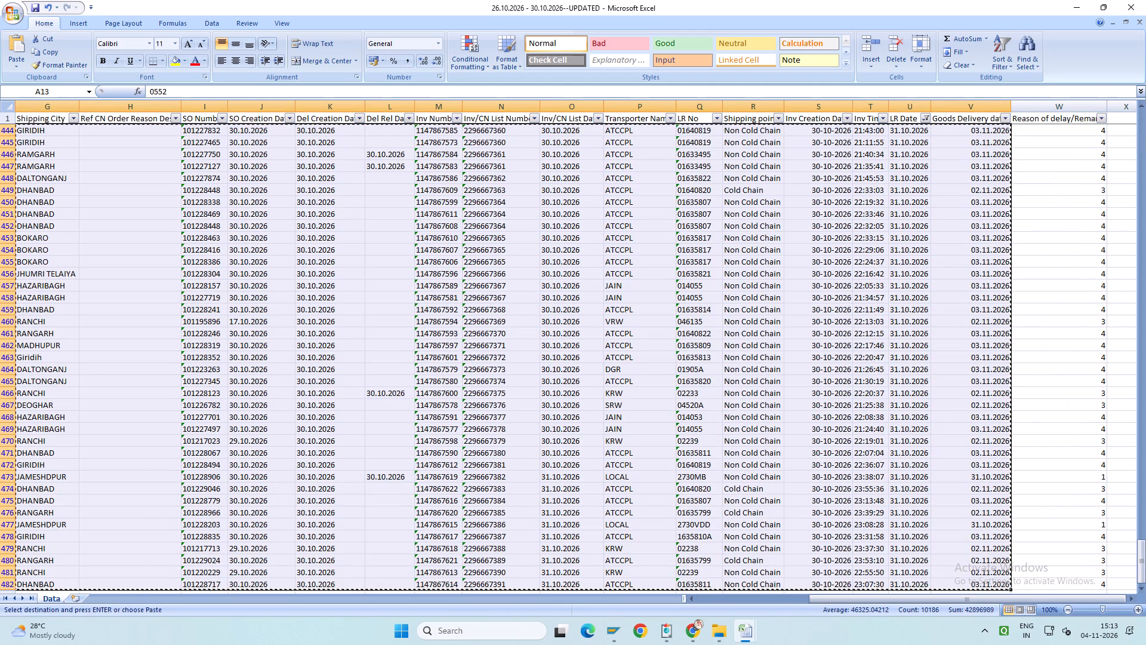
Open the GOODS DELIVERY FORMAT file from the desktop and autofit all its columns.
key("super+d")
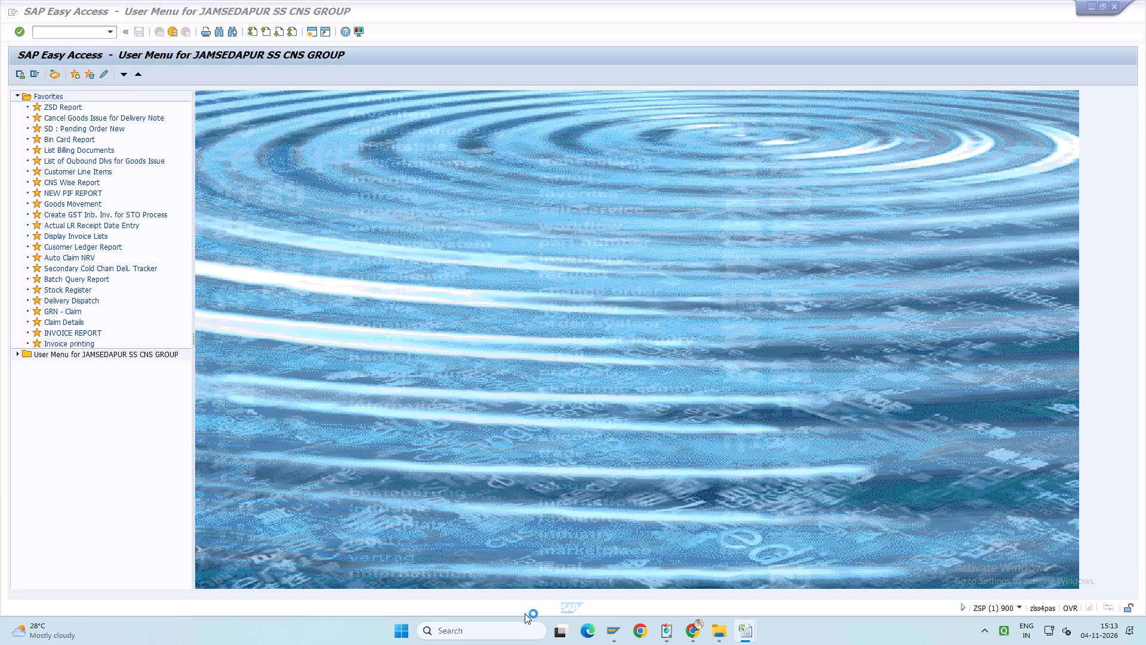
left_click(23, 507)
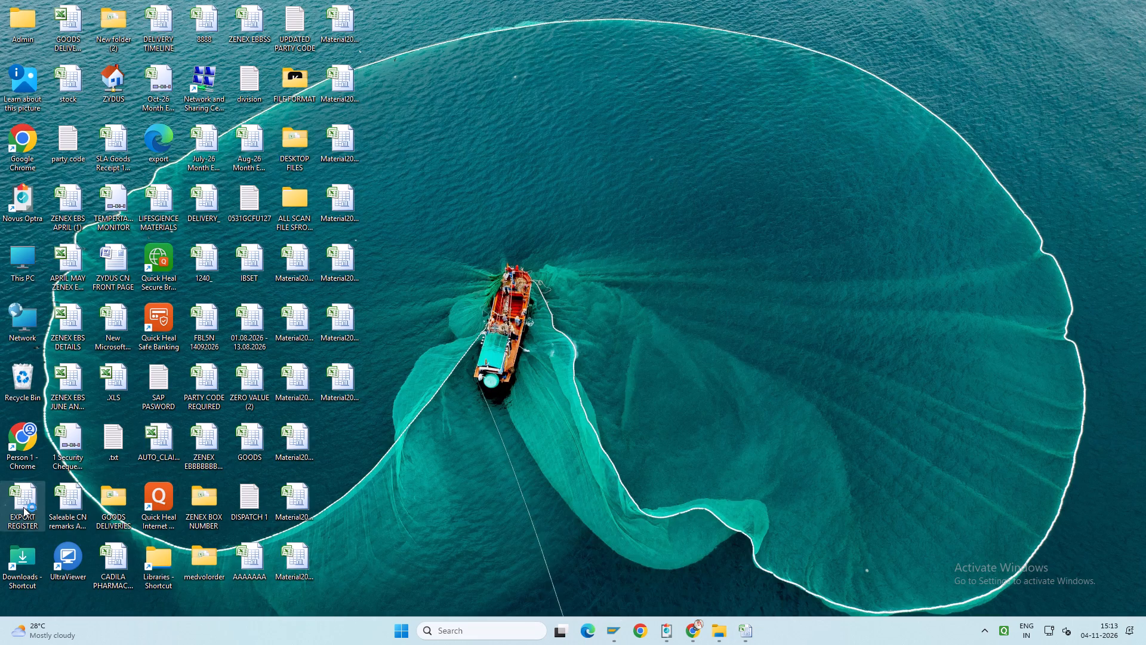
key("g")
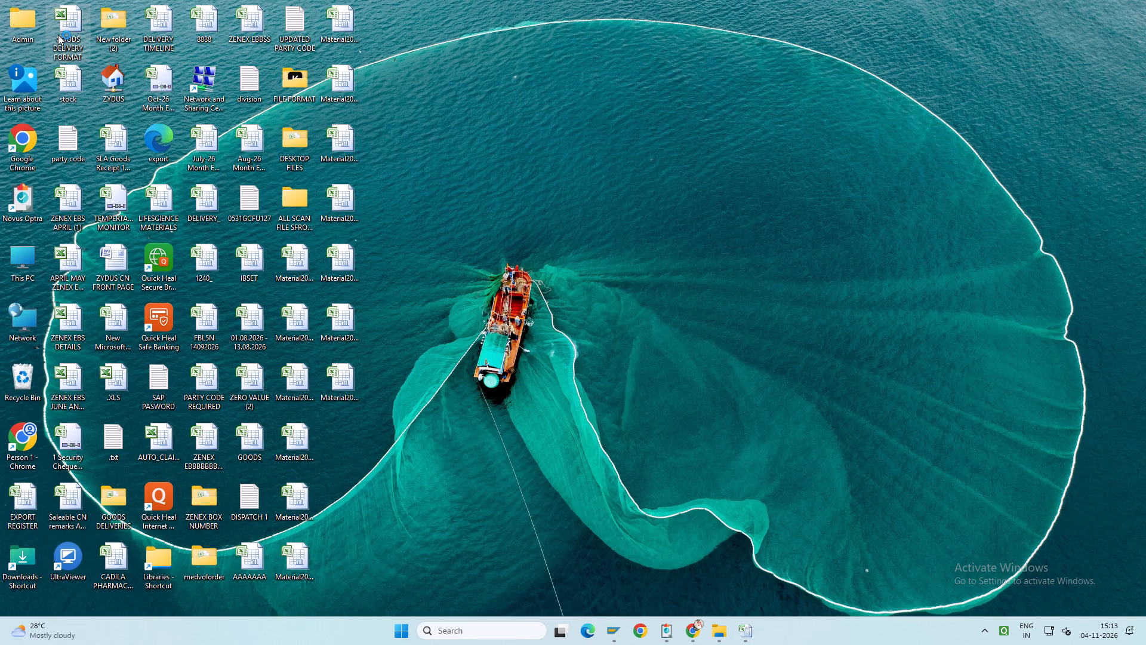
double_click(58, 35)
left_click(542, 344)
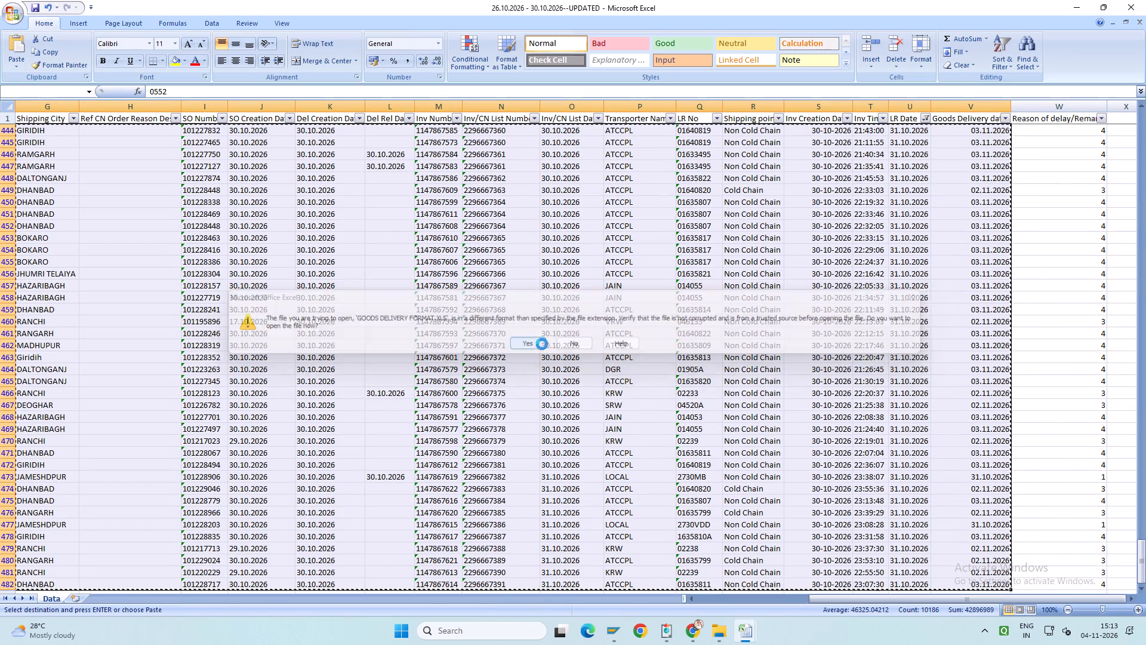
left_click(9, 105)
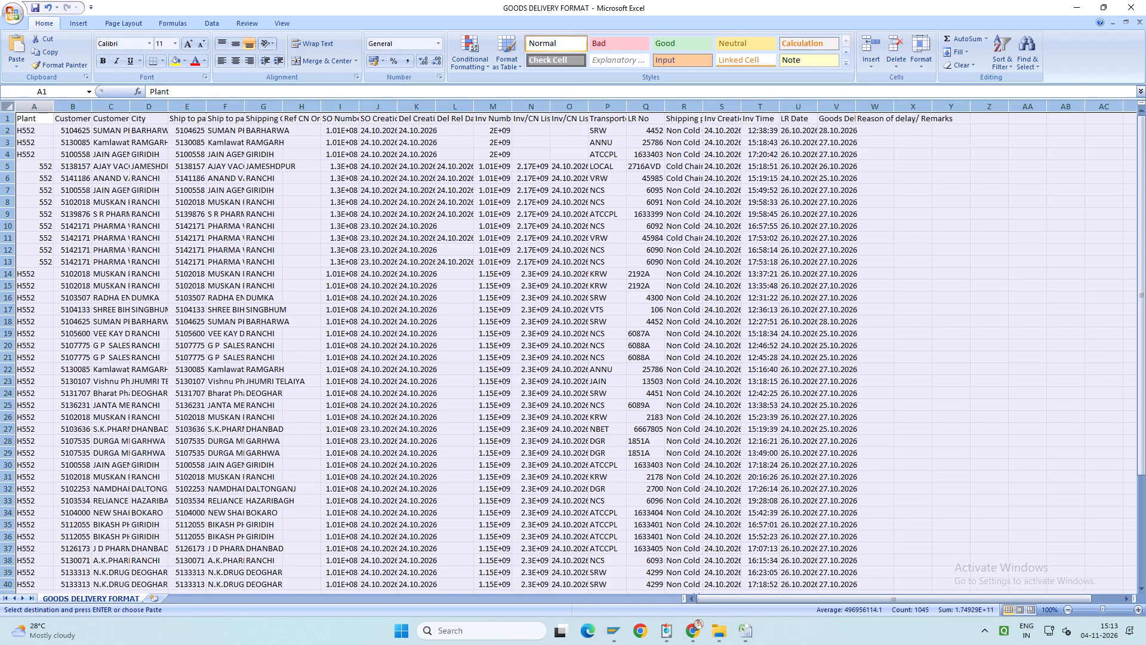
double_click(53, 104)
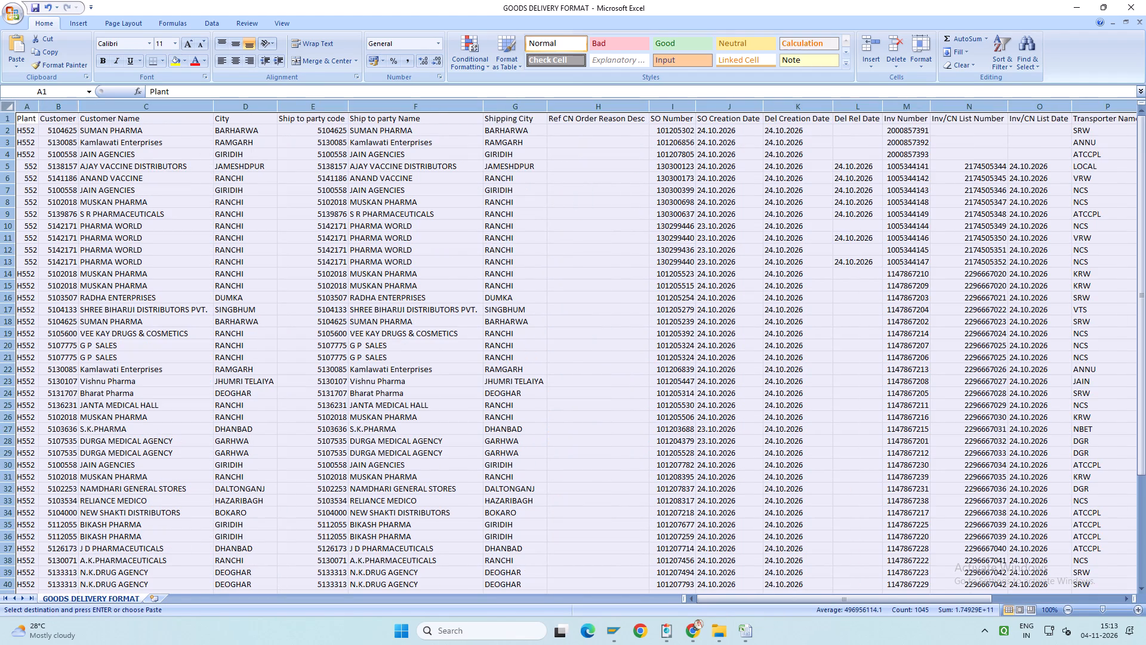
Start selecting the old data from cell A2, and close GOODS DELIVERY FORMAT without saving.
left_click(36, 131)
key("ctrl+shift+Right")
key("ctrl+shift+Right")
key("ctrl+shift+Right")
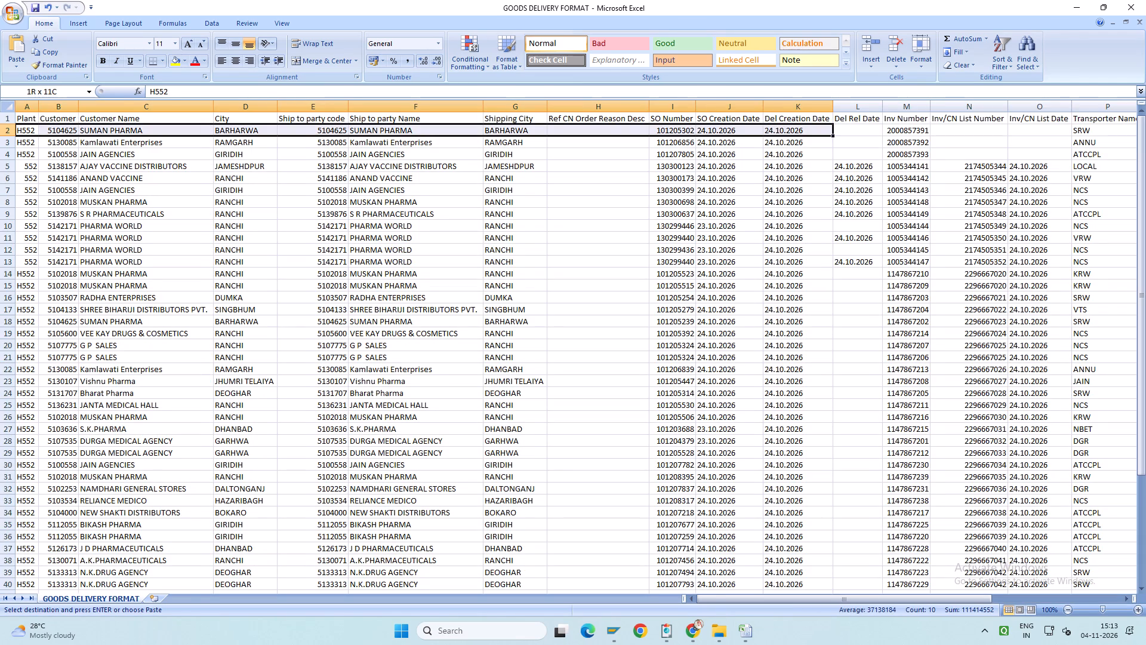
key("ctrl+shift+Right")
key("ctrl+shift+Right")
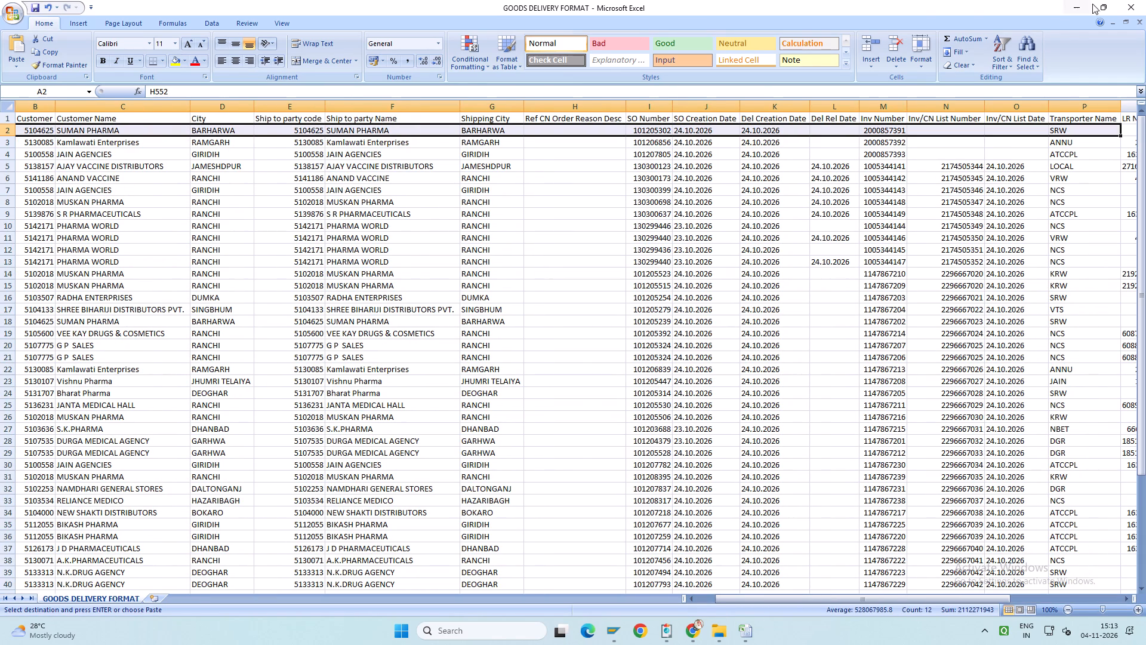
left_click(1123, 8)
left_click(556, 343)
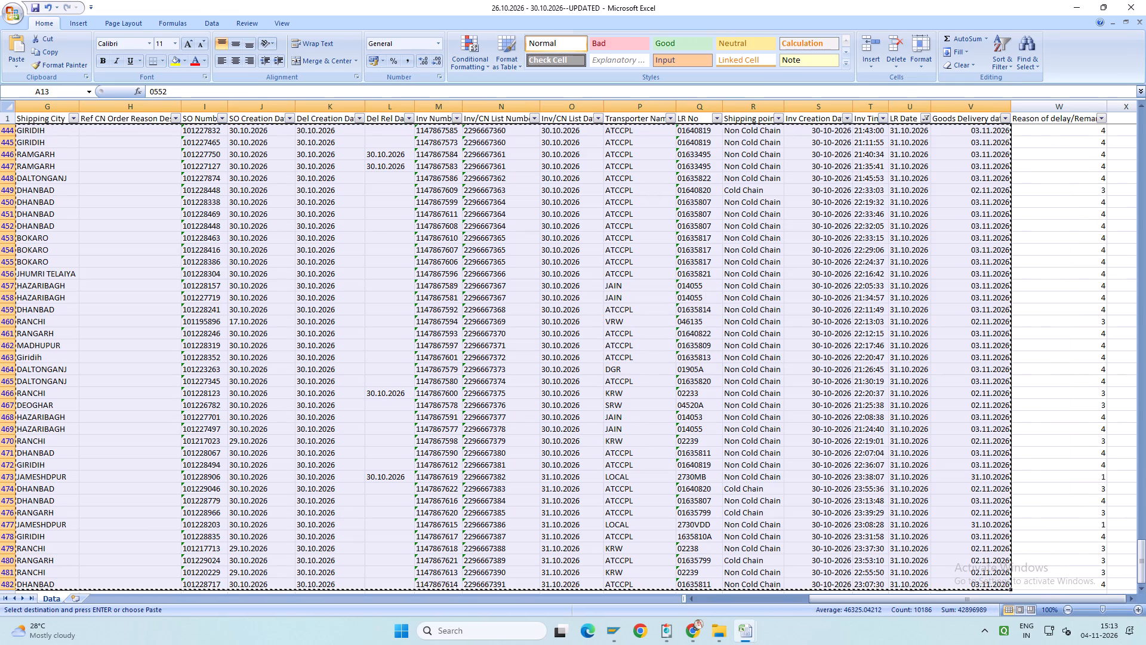
Reopen the GOODS DELIVERY FORMAT file from the desktop, accepting the file format mismatch.
key("super+d")
double_click(64, 24)
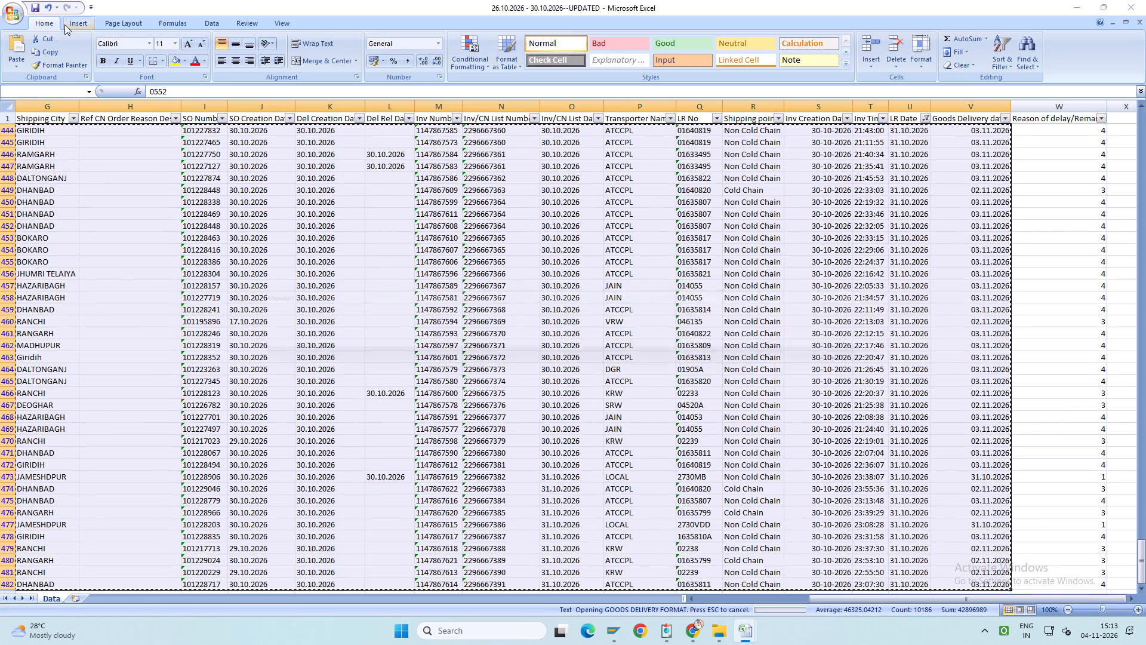
left_click(523, 346)
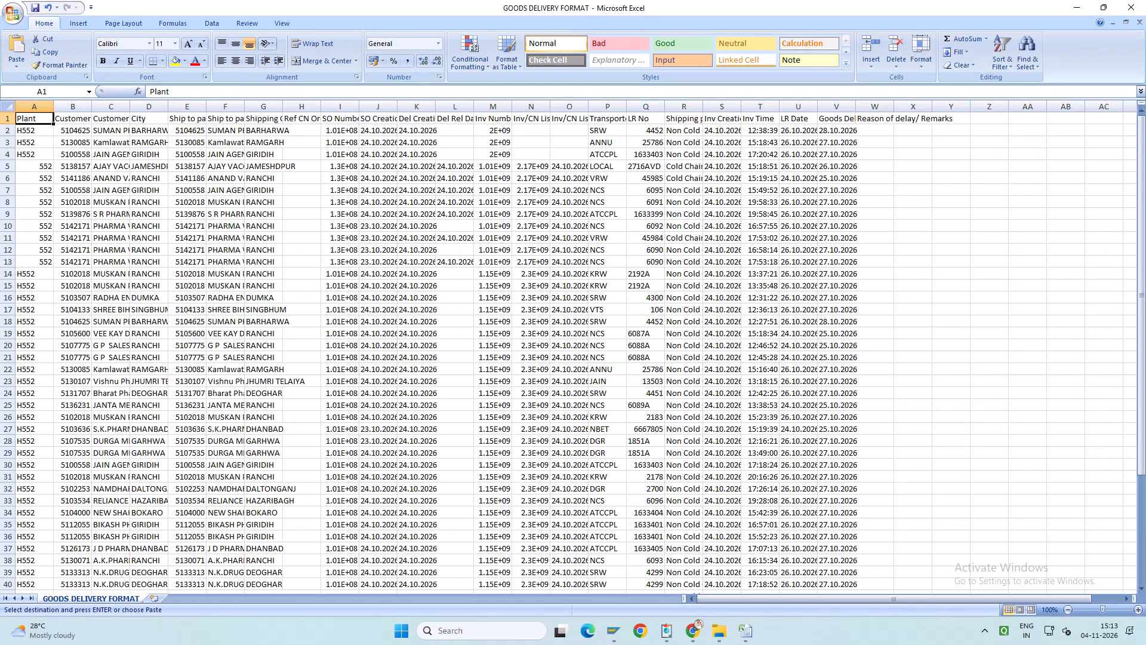
Clear all old data below the header row from Plant through Goods Delivery date, leaving cell A2 selected.
left_click_drag(38, 129, 834, 533)
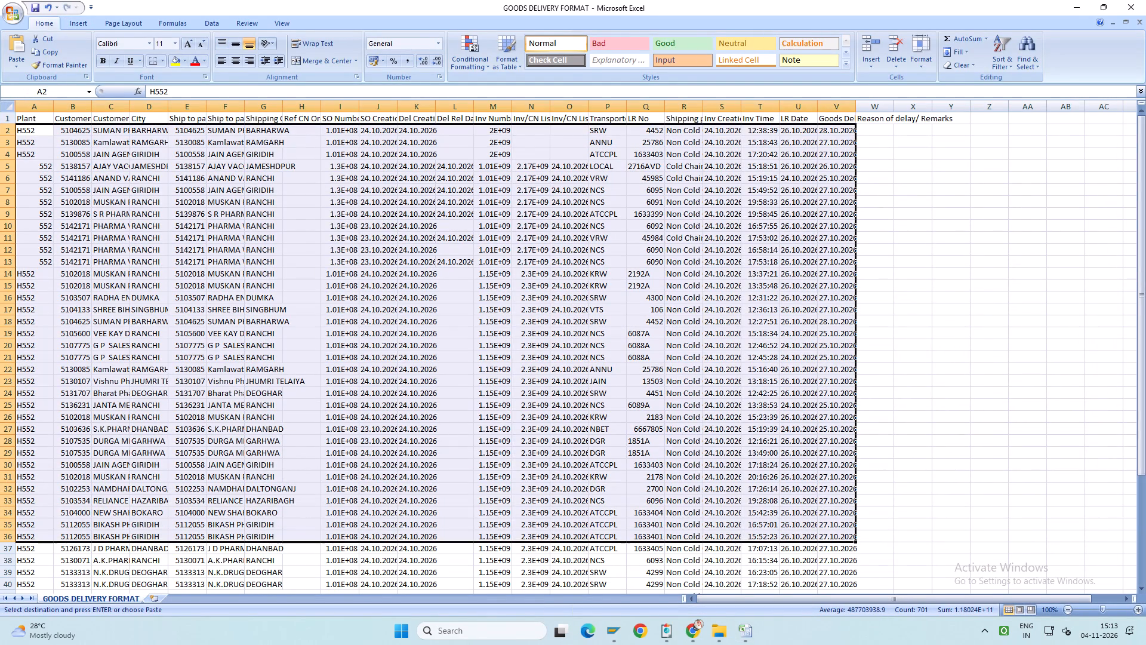
key("ctrl+shift+Down")
key("Delete")
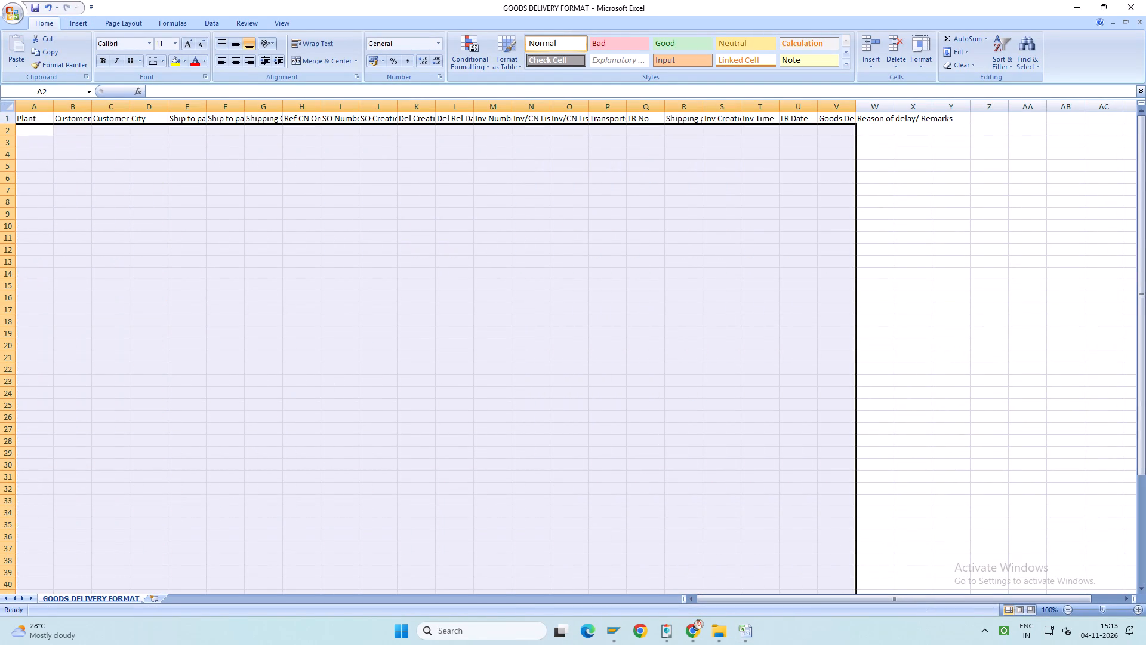
left_click(26, 128)
Switch to the 26.10.2026 - 30.10.2026 workbook and copy all filtered data rows from Plant through Goods Delivery date.
left_click(747, 640)
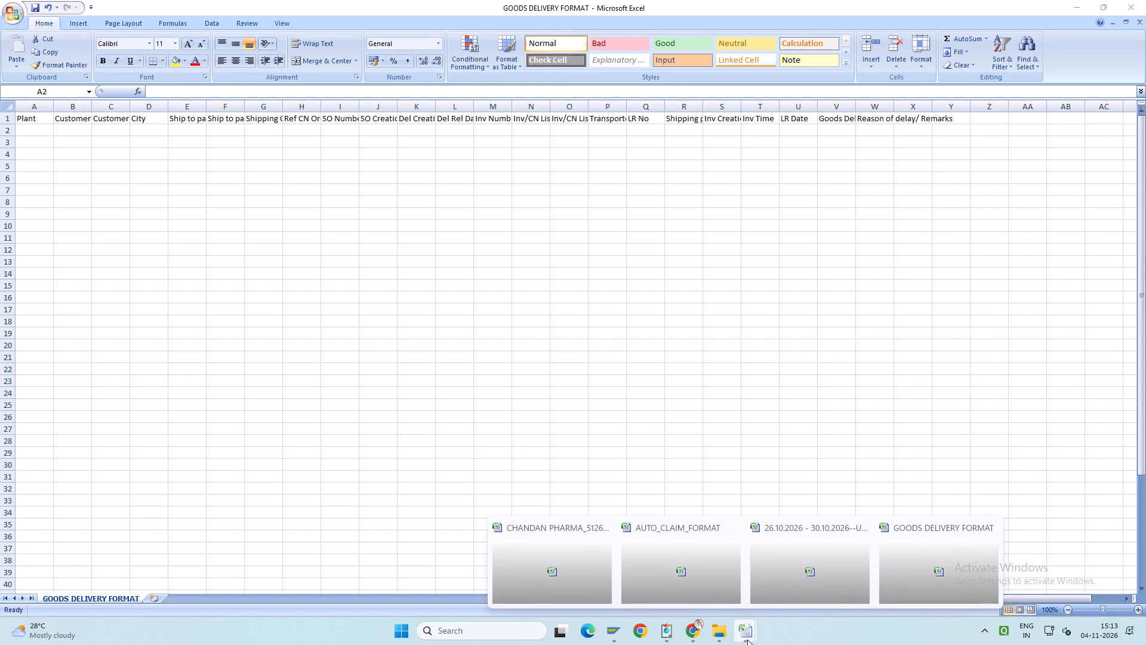
left_click(805, 572)
key("ctrl+Left")
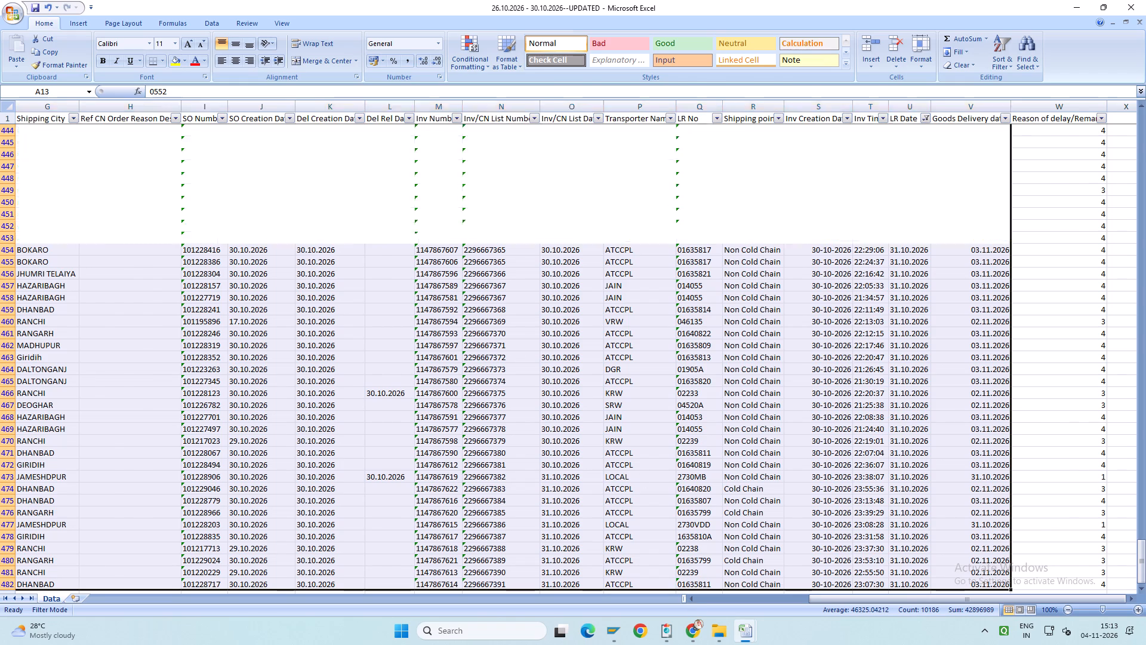
key("Up")
key("Down")
key("ctrl+shift+Right")
key("shift+Left")
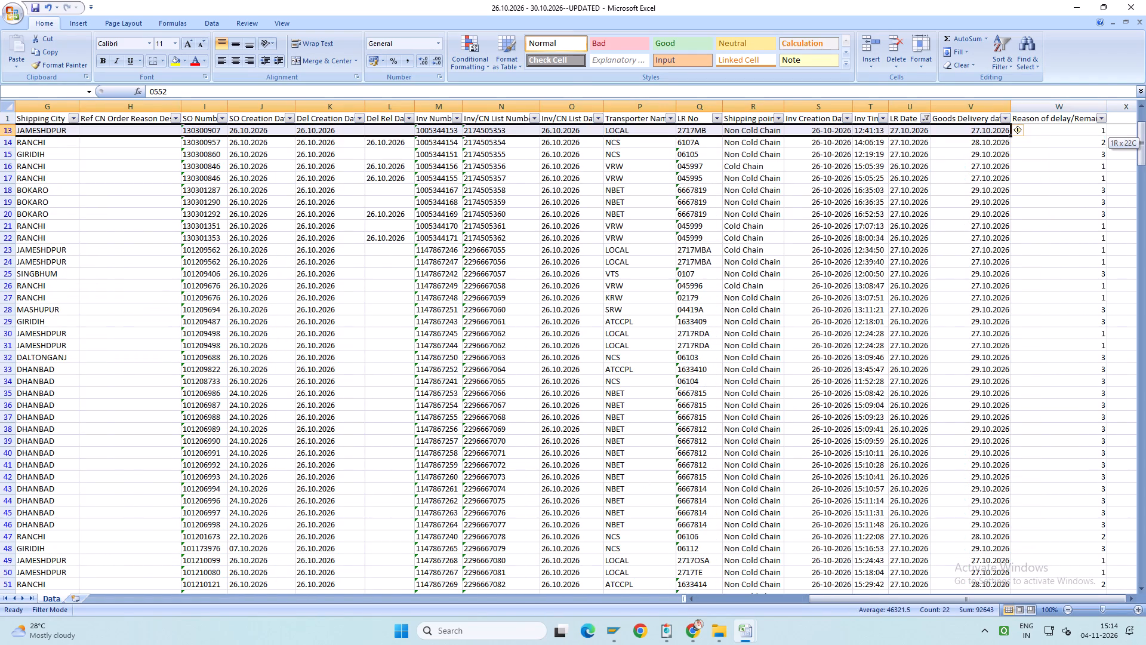
key("ctrl+shift+Down")
scroll(972, 499, "up", 3)
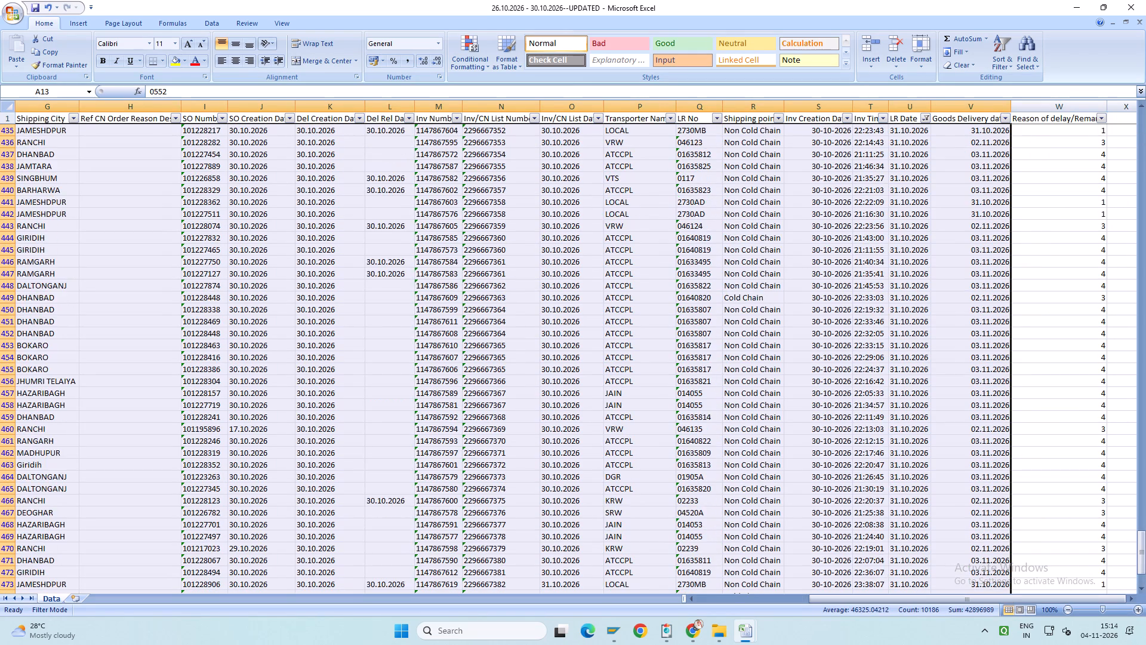
scroll(972, 499, "up", 4)
scroll(972, 499, "down", 8)
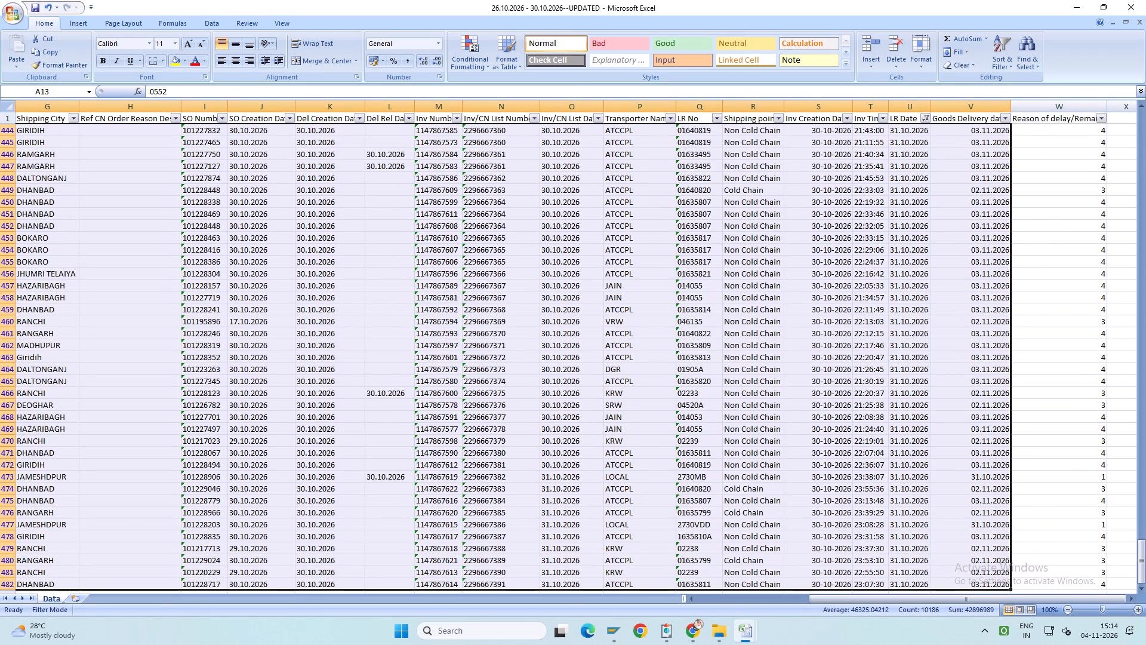
key("ctrl+c")
Paste the copied dispatch rows into the GOODS DELIVERY FORMAT workbook starting at cell A2.
left_click(744, 632)
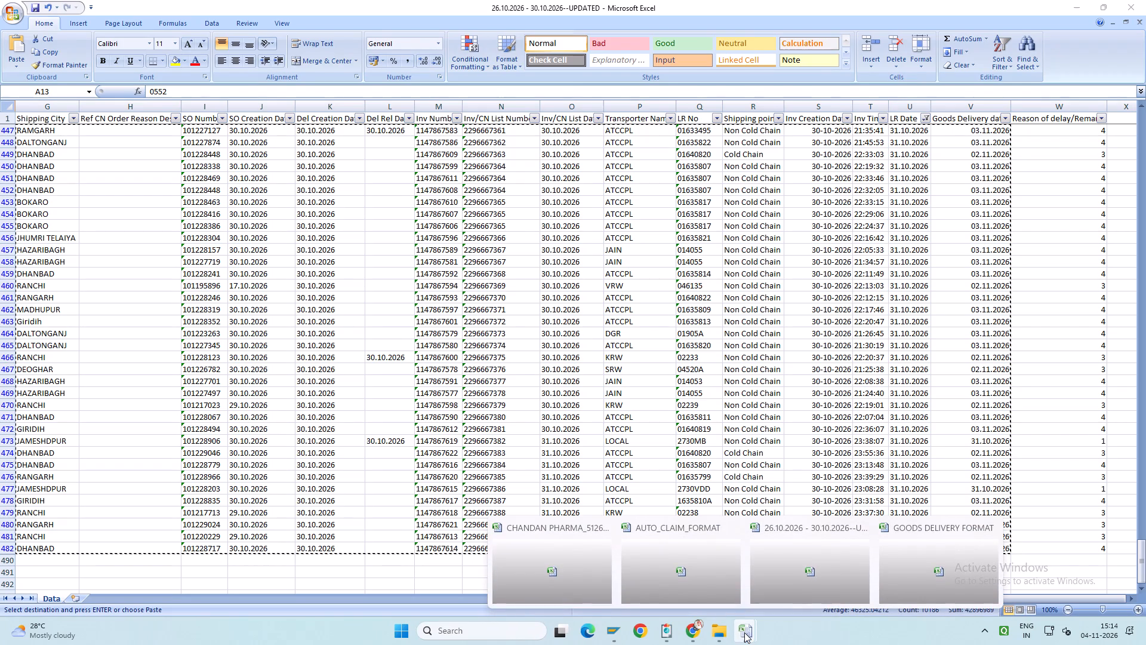
left_click(918, 567)
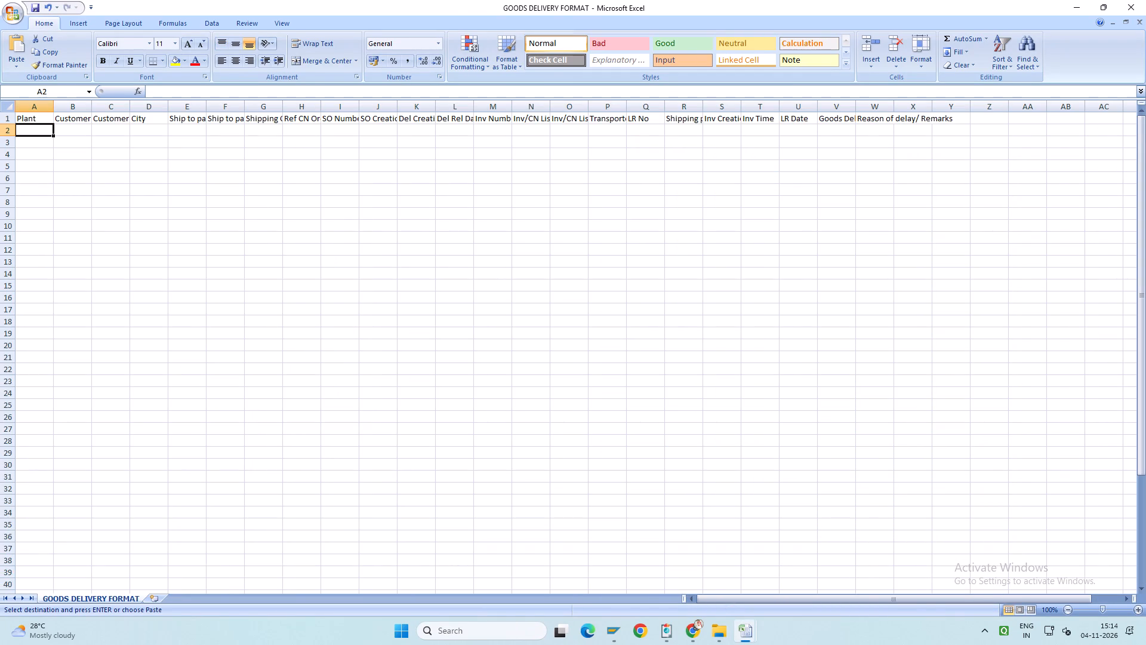
key("ctrl+v")
Save the GOODS DELIVERY FORMAT workbook, keeping the tab-delimited text format.
key("ctrl+s")
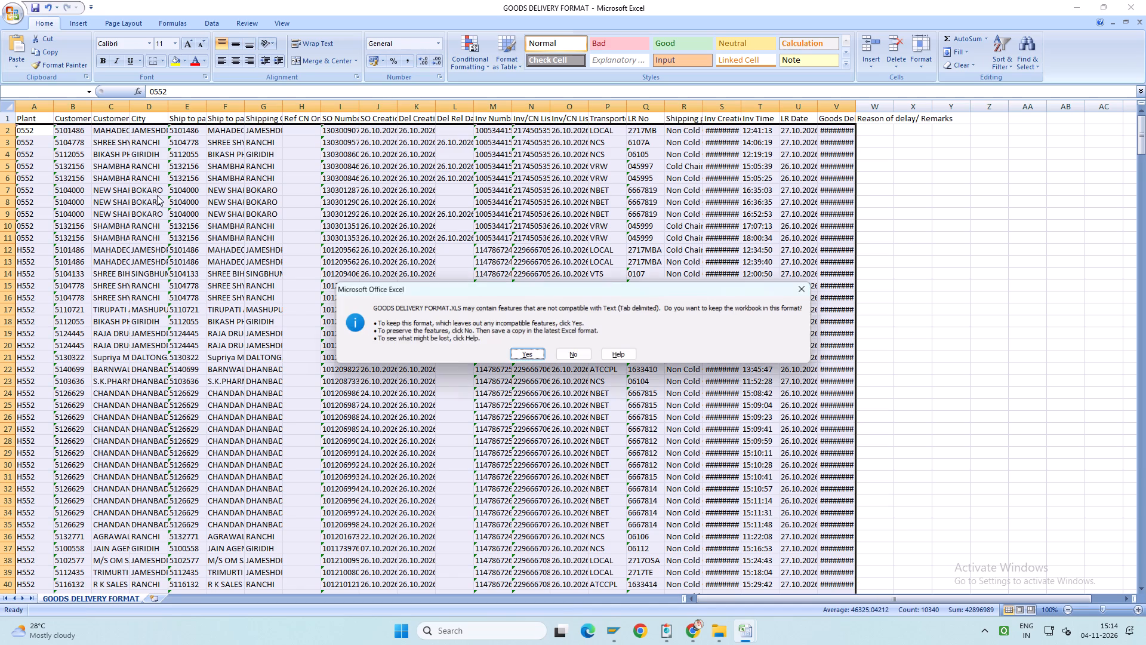
left_click(519, 355)
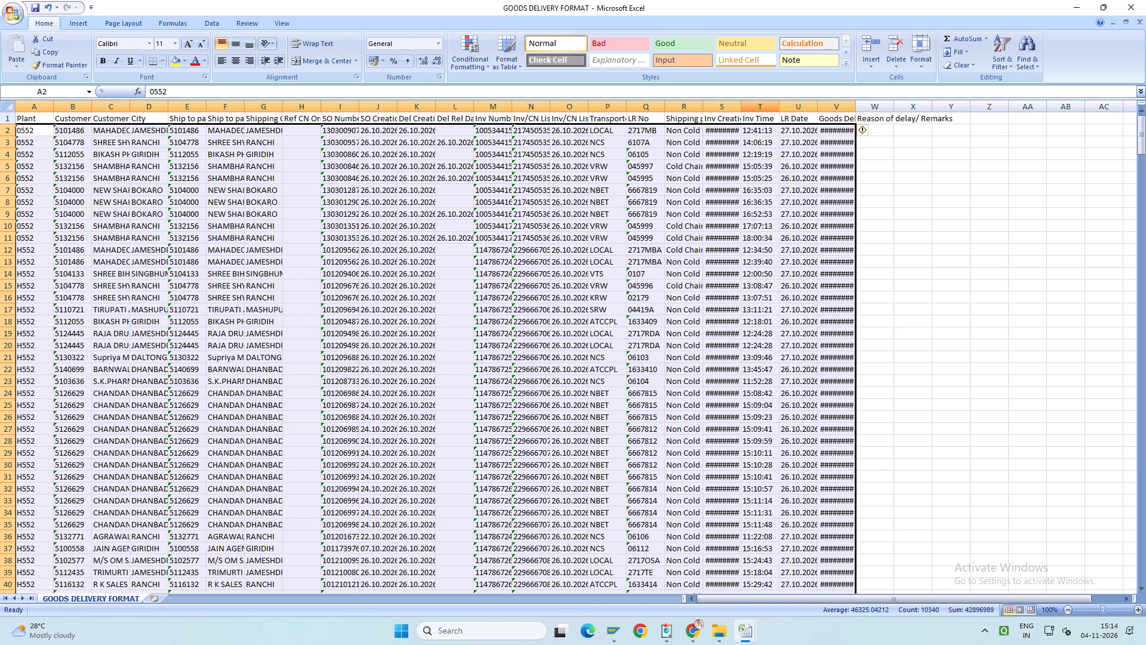
Autofit the widths of the Inv Creation Date, Goods Delivery date and LR Date columns.
left_click(741, 105)
left_click(741, 105)
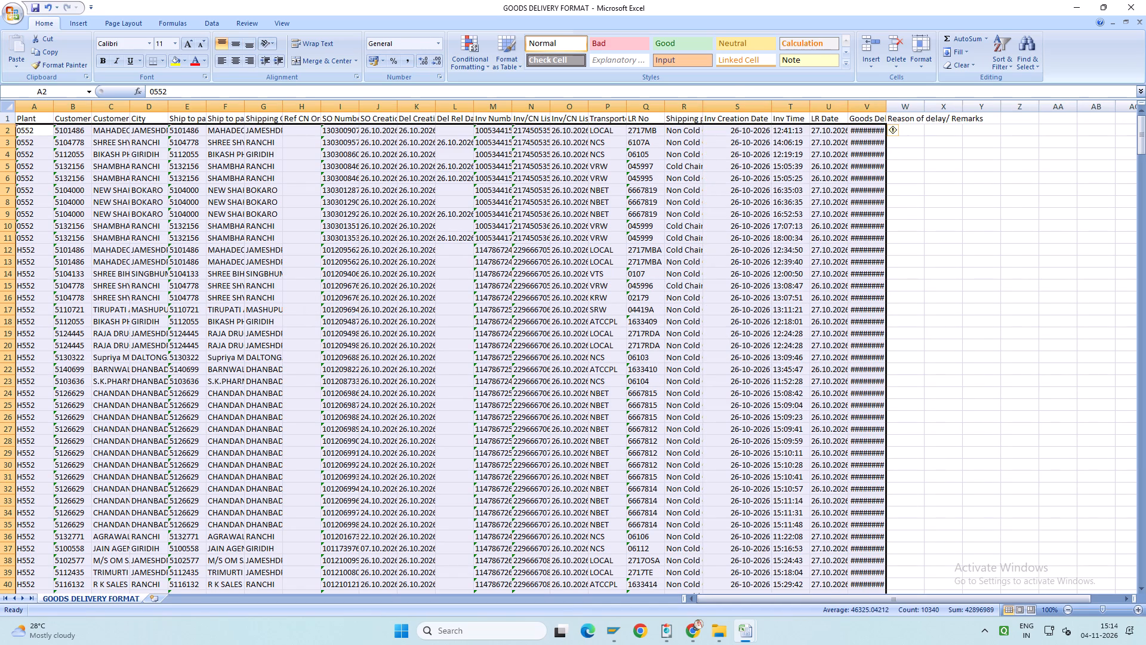
double_click(886, 106)
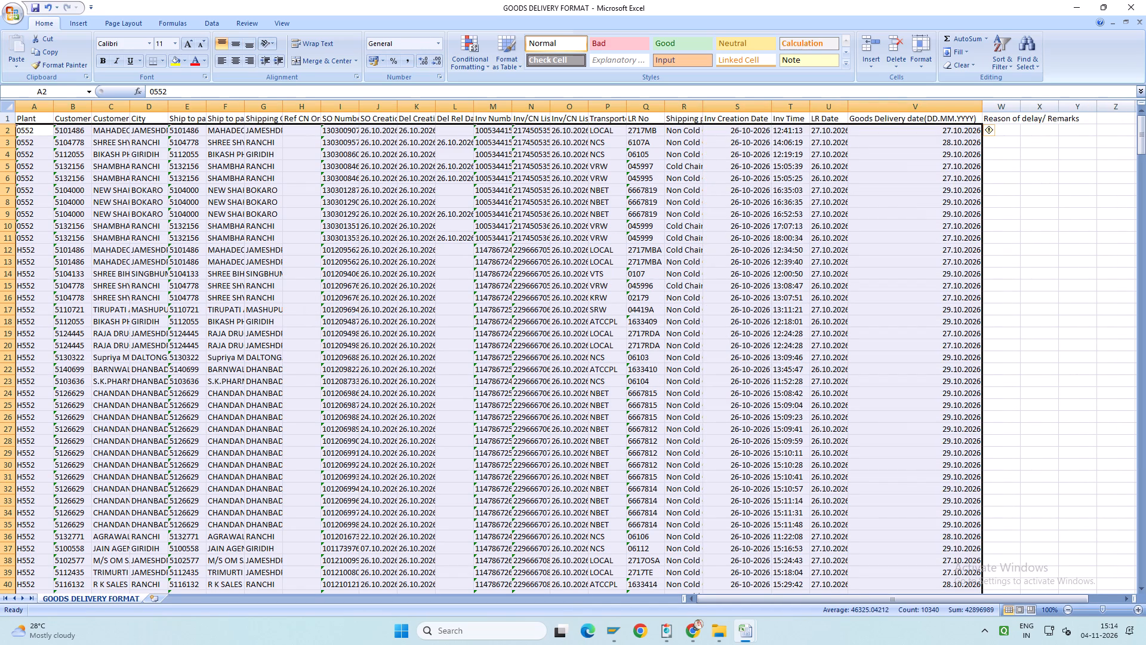
left_click(907, 215)
double_click(847, 106)
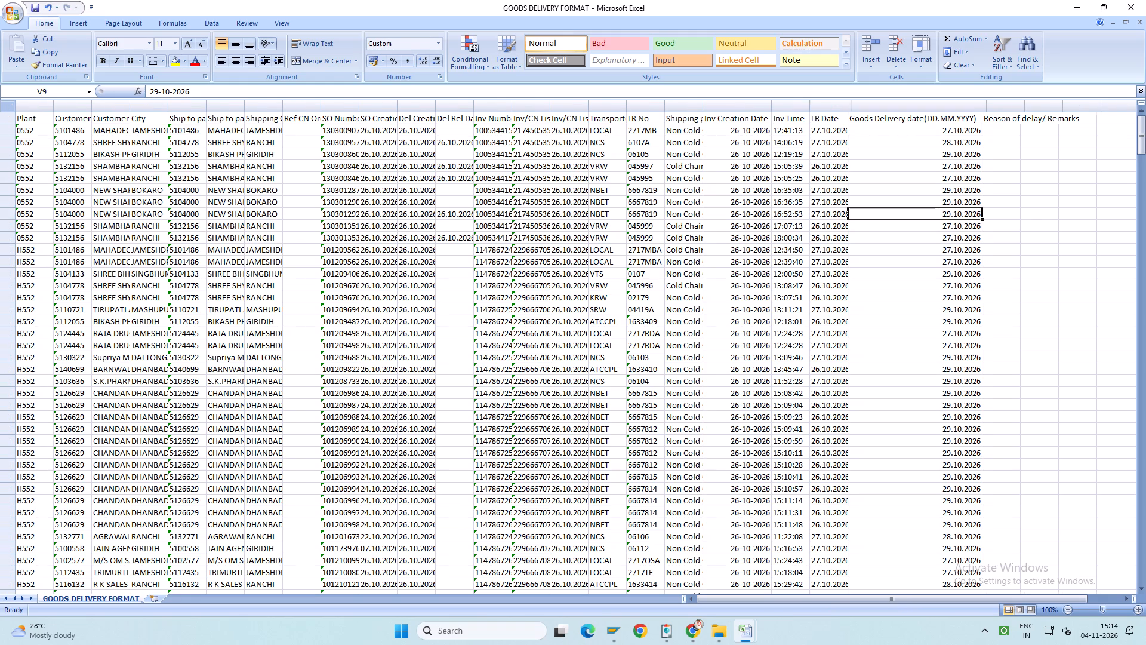
Save the GOODS DELIVERY FORMAT workbook again, keeping the tab-delimited text format.
scroll(936, 370, "down", 9)
scroll(936, 370, "up", 10)
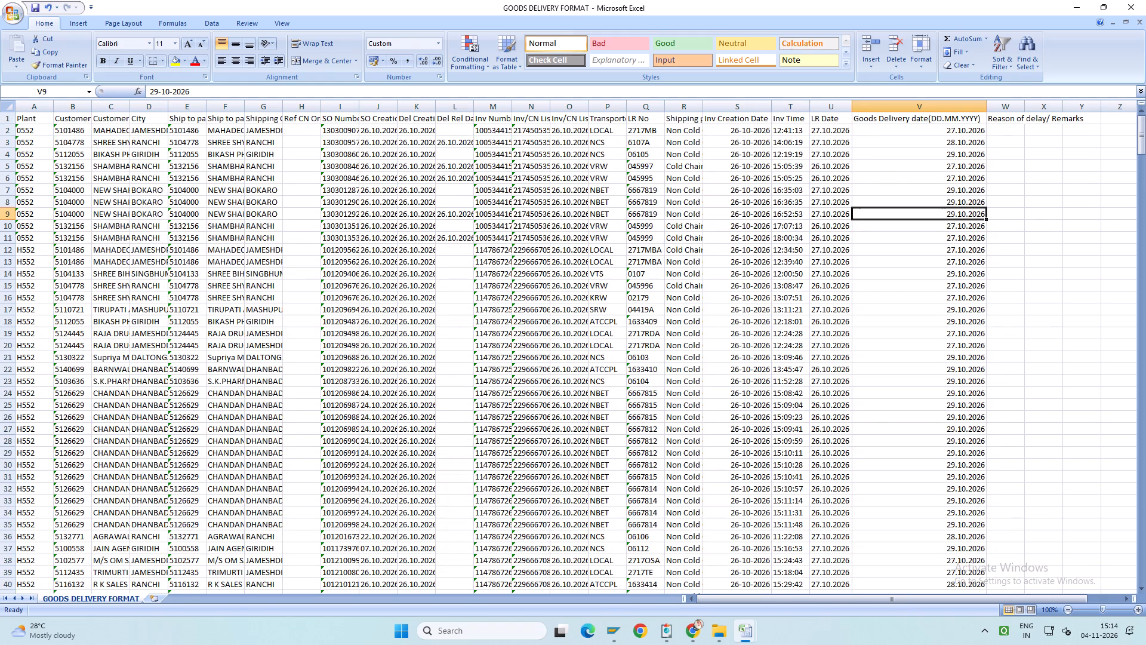
key("ctrl+s")
left_click(533, 353)
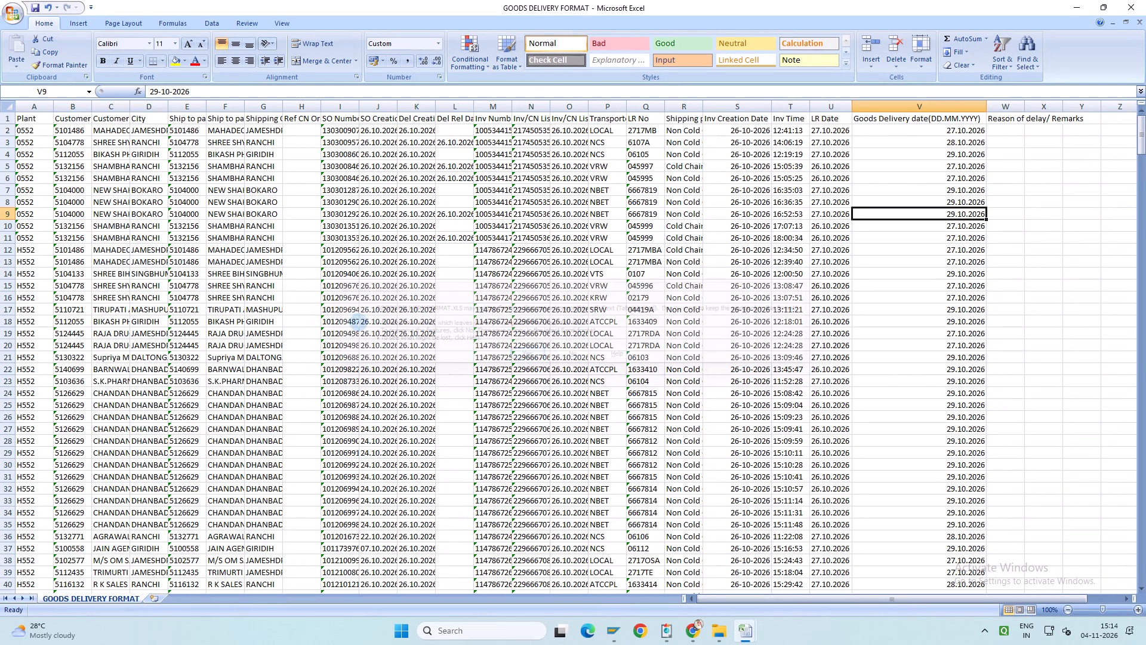
Switch to SAP Easy Access and open the delivery tracking upload with the transaction code /nzupload_dd.
left_click(611, 644)
left_click(638, 586)
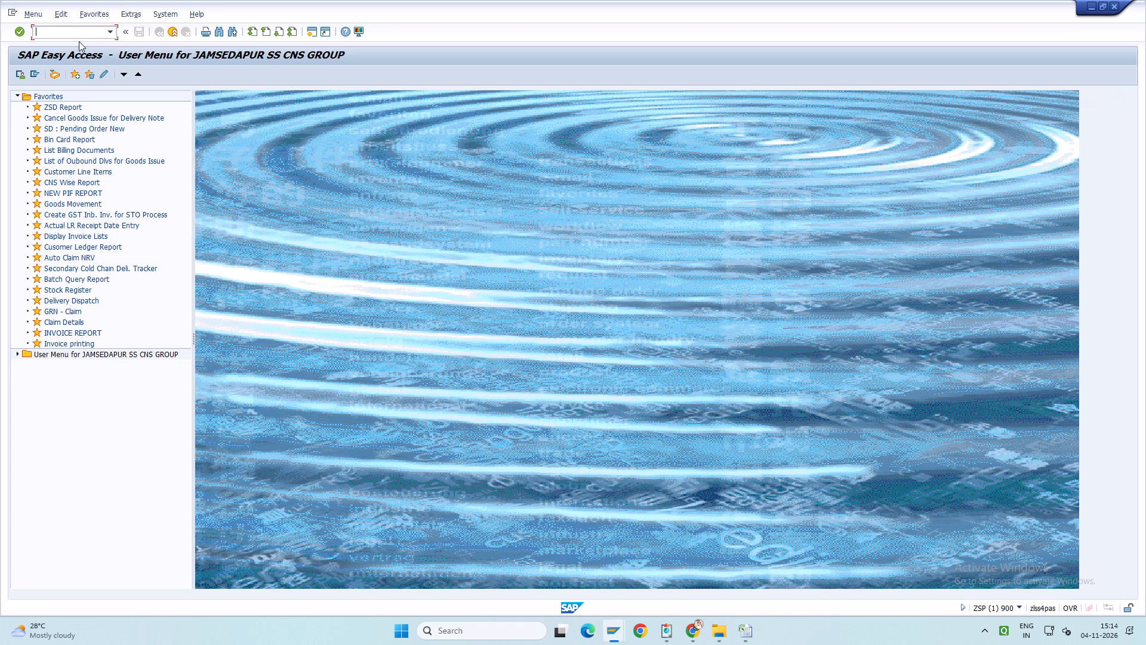
left_click(85, 33)
type("/nzupload_dd")
key("Return")
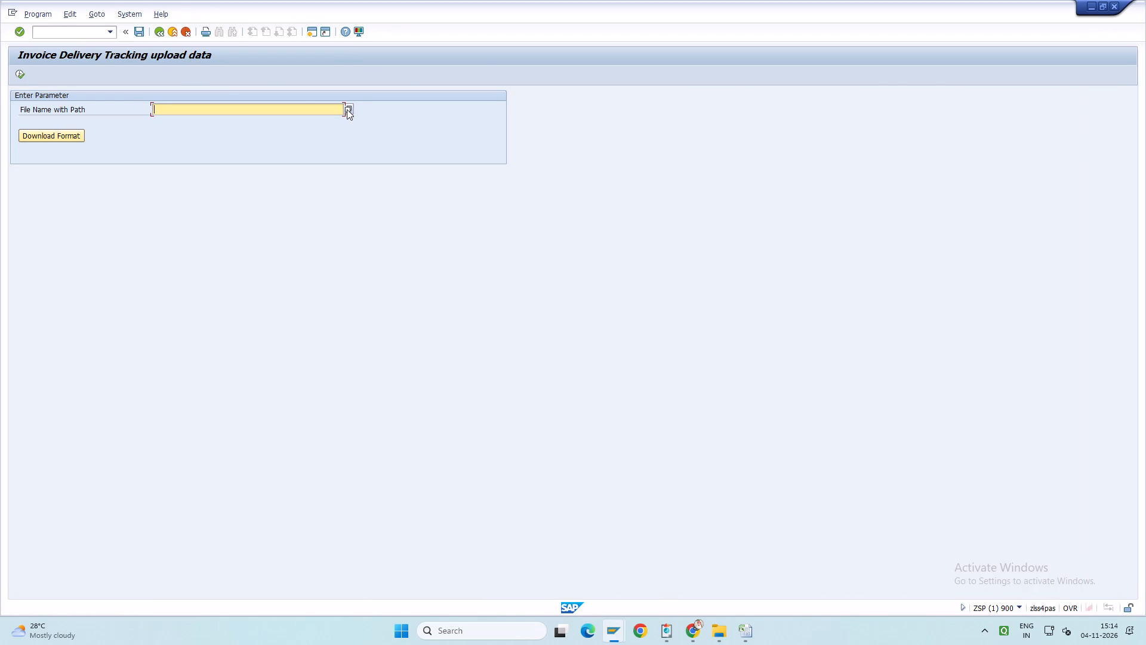
Open the file selection for the File Name with Path parameter.
left_click(347, 109)
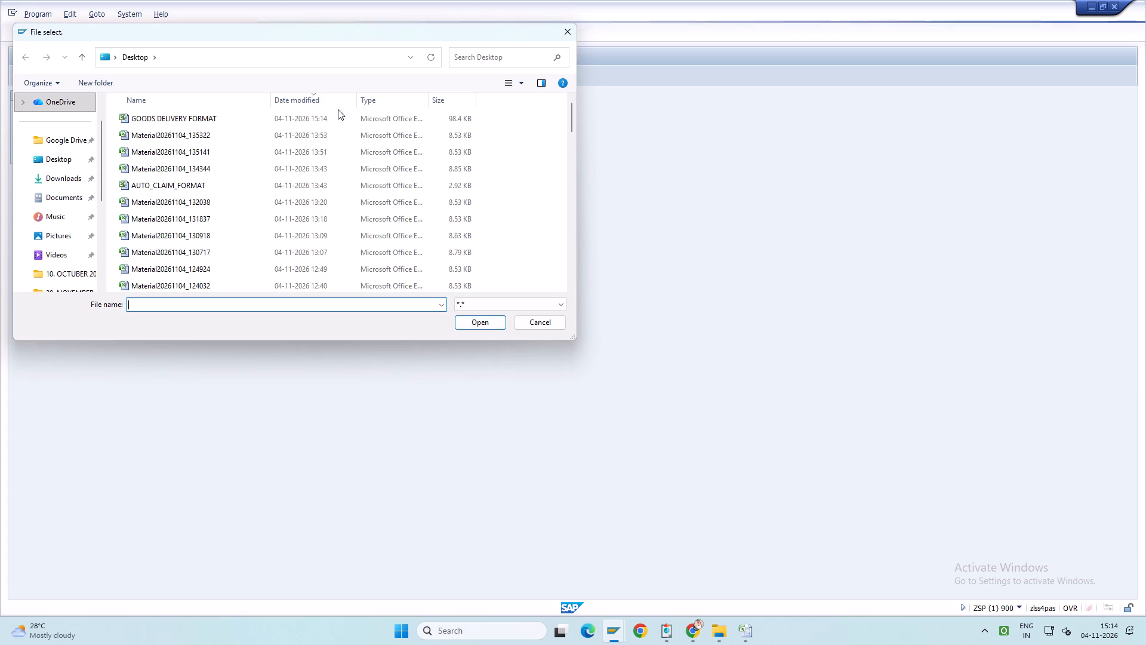
Try to upload the GOODS DELIVERY FORMAT file from the Desktop to delivery tracking, allowing file access, and return to the upload parameters.
double_click(202, 115)
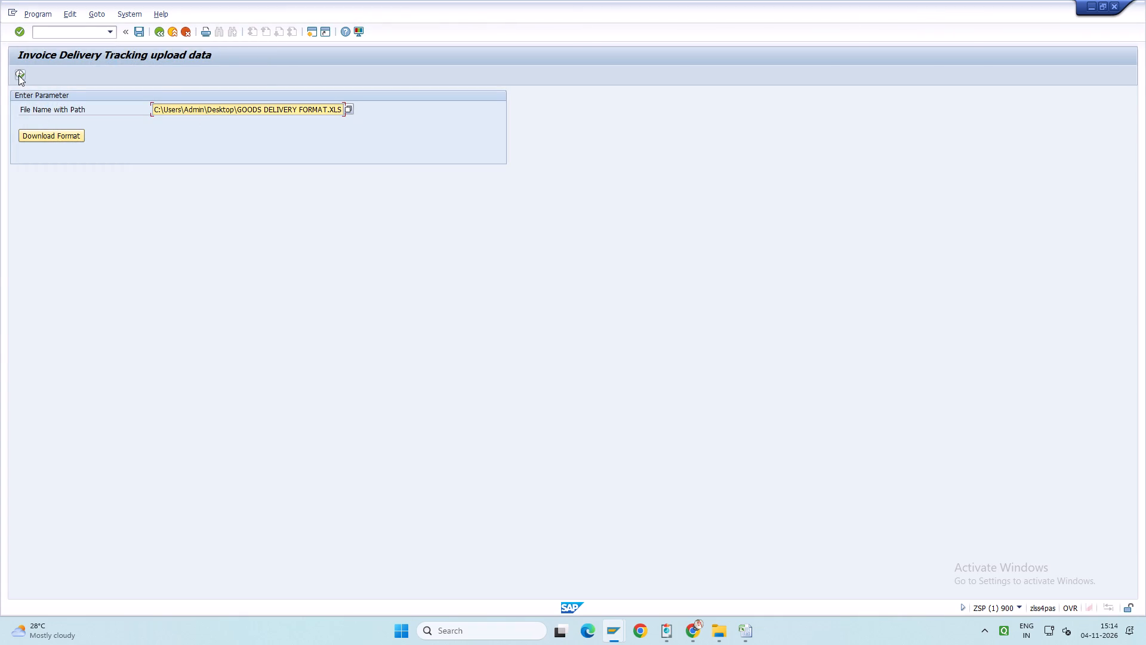
left_click(19, 75)
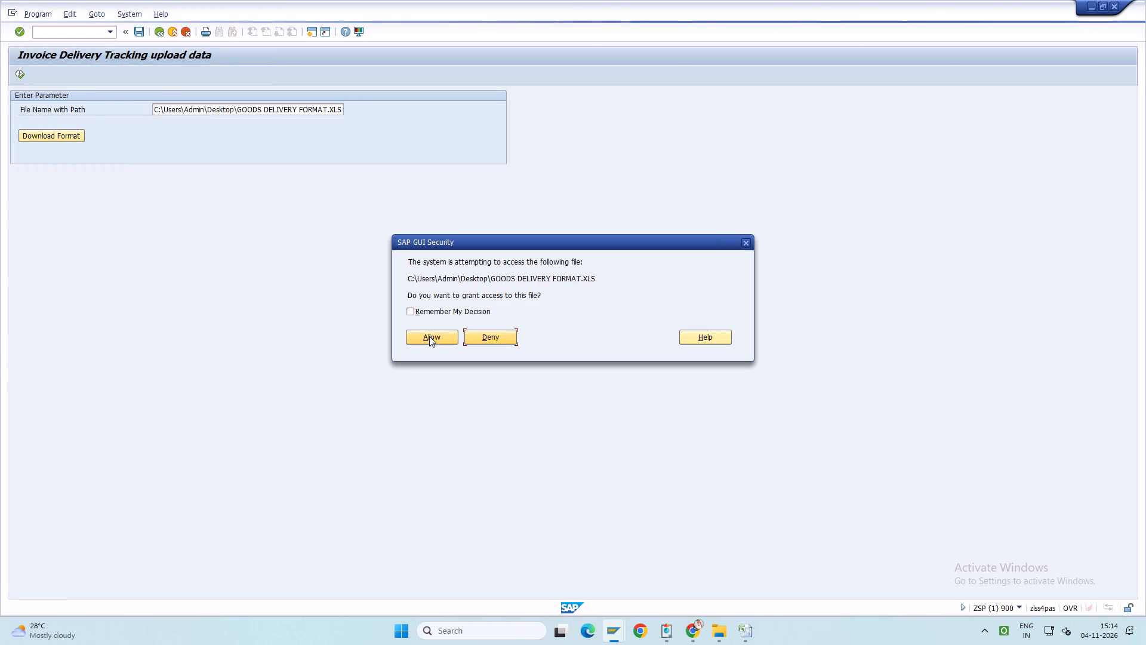
left_click(430, 336)
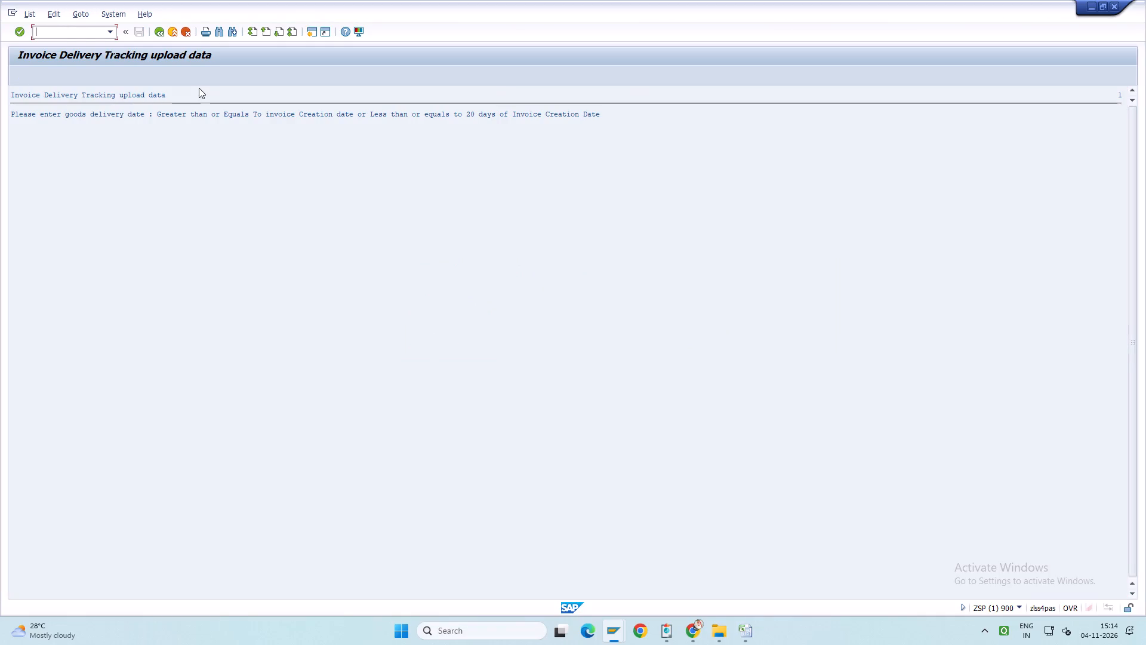
left_click(160, 30)
Switch to the 26.10.2026 - 30.10.2026--UPDATED workbook in Excel and bring up the choice of open Excel windows.
key("alt+Tab")
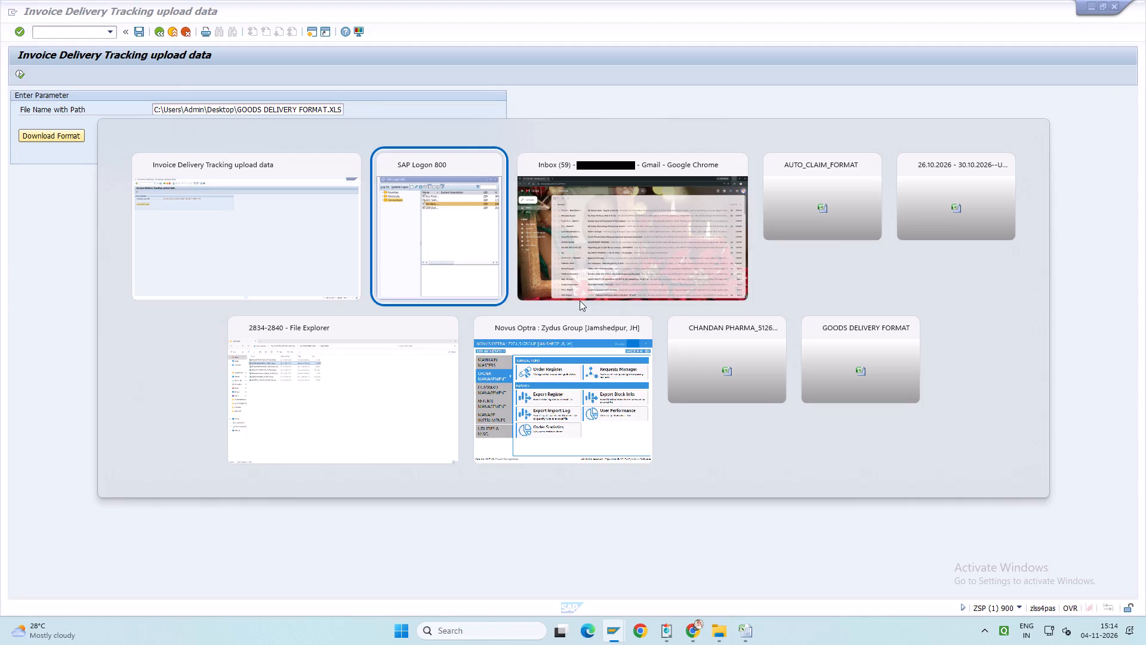
key("alt+Tab")
key("alt+Tab")
key("alt+Tab")
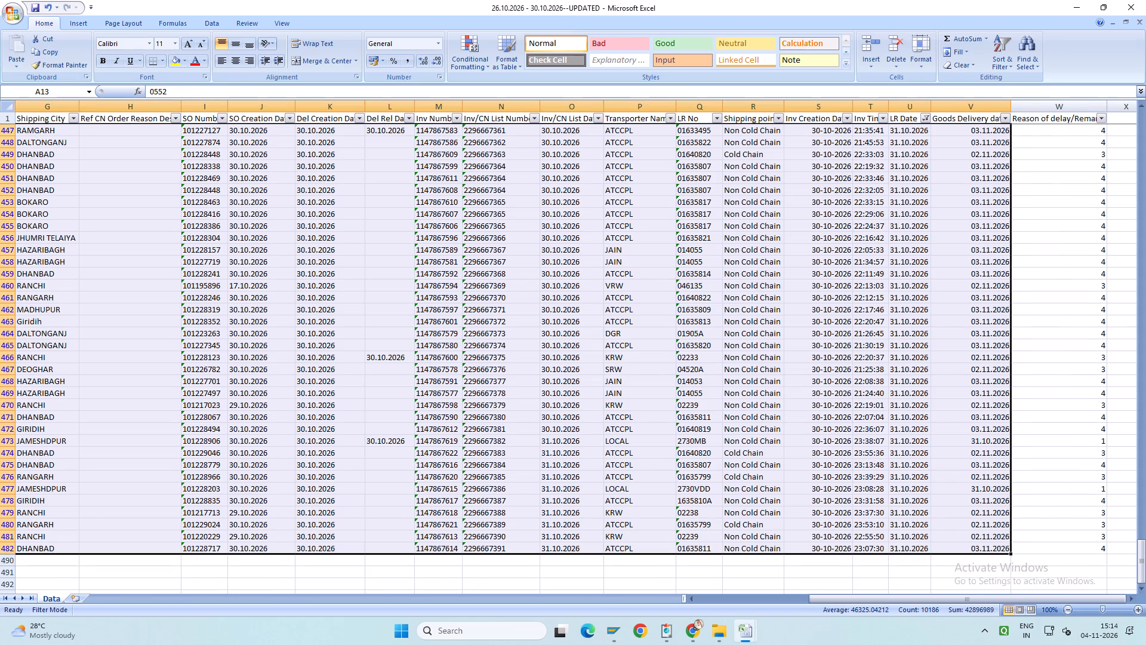
left_click(745, 632)
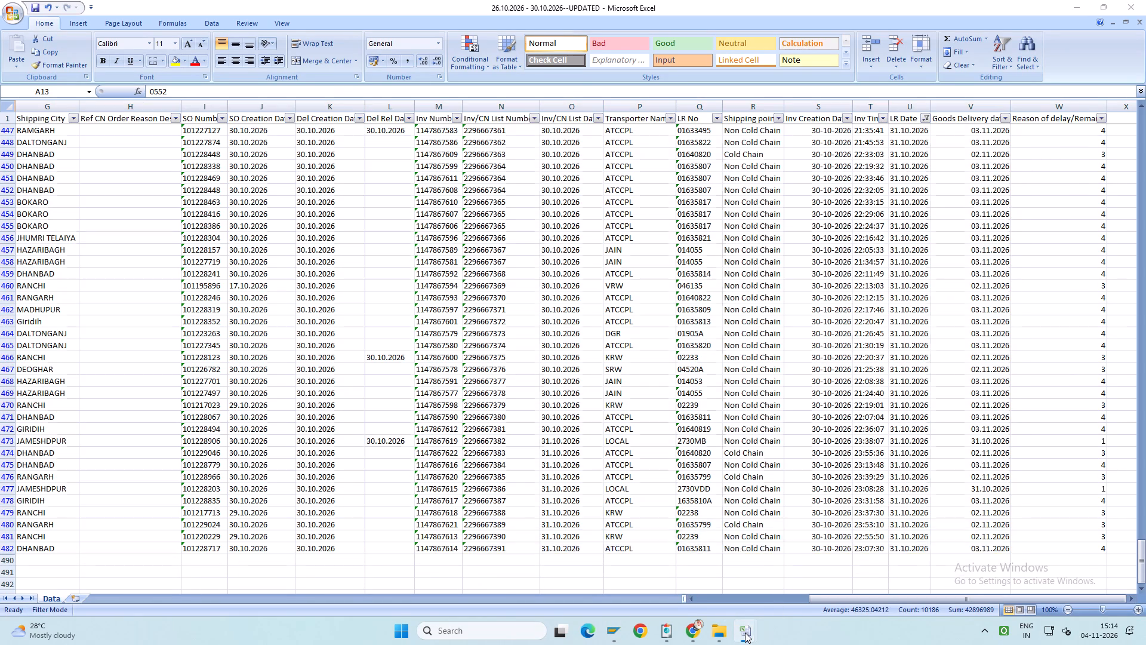
Switch to the GOODS DELIVERY FORMAT workbook and examine the pasted dispatch rows for problems in the delivery and LR dates.
left_click(935, 552)
scroll(941, 403, "up", 5)
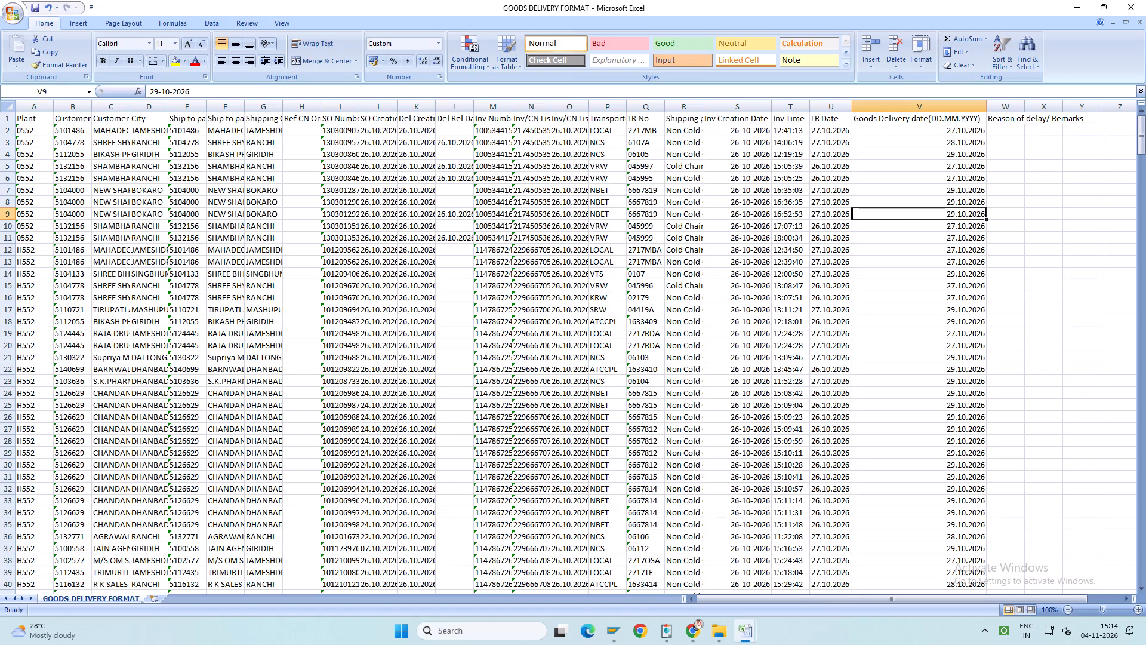
scroll(941, 403, "up", 4)
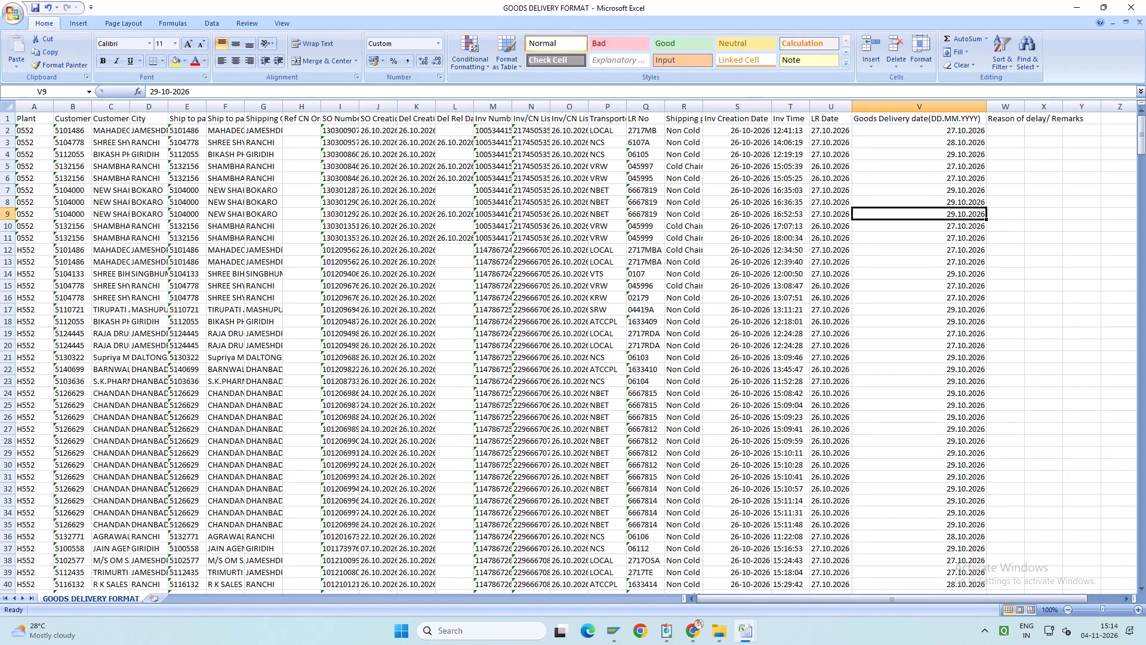
scroll(965, 352, "down", 11)
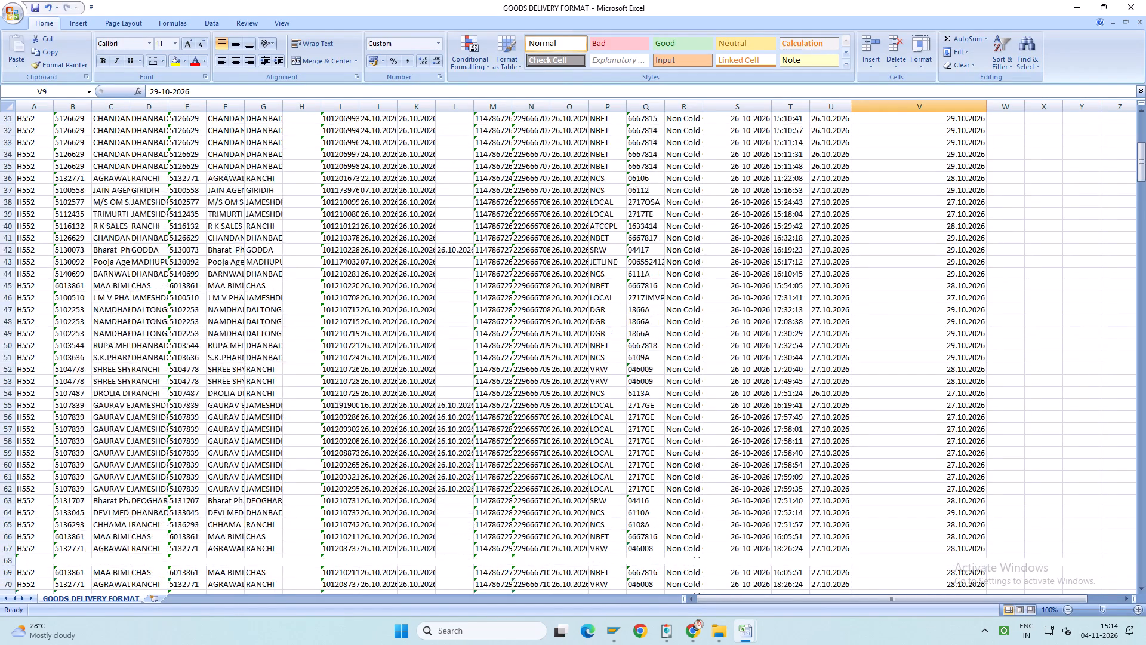
scroll(965, 352, "down", 13)
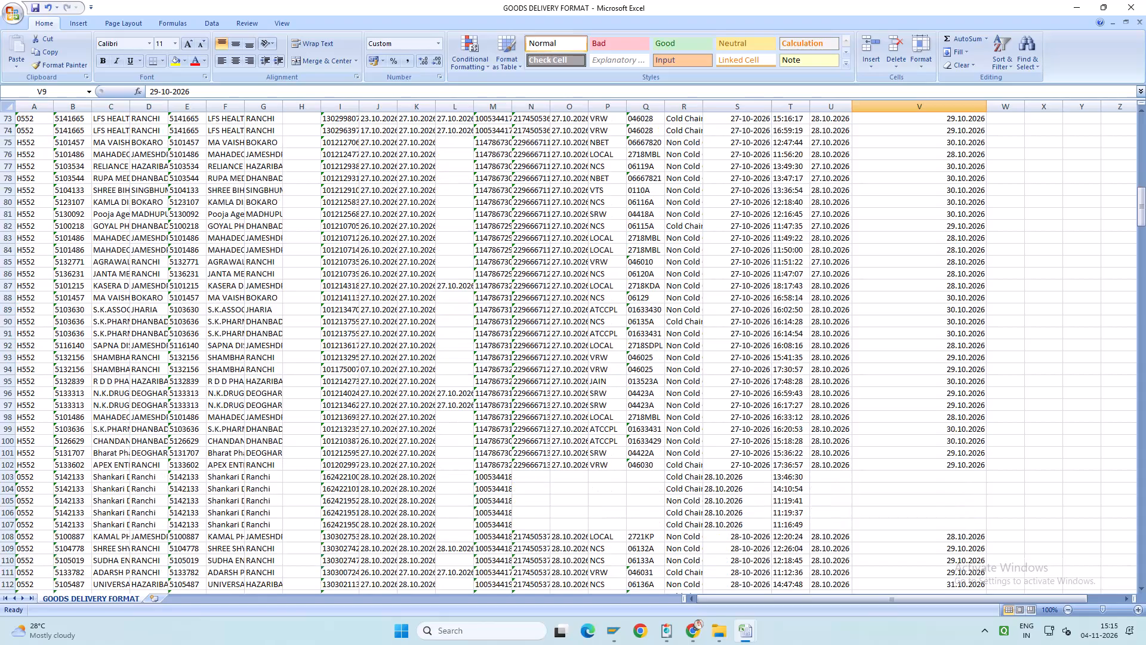
scroll(965, 352, "up", 16)
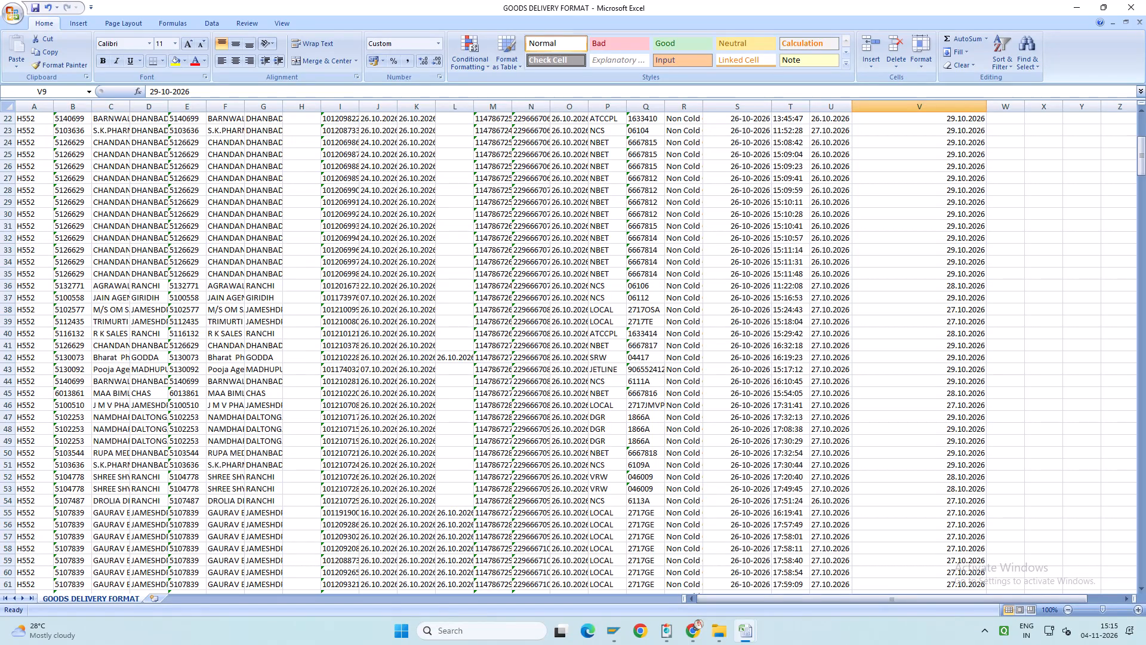
scroll(956, 360, "down", 17)
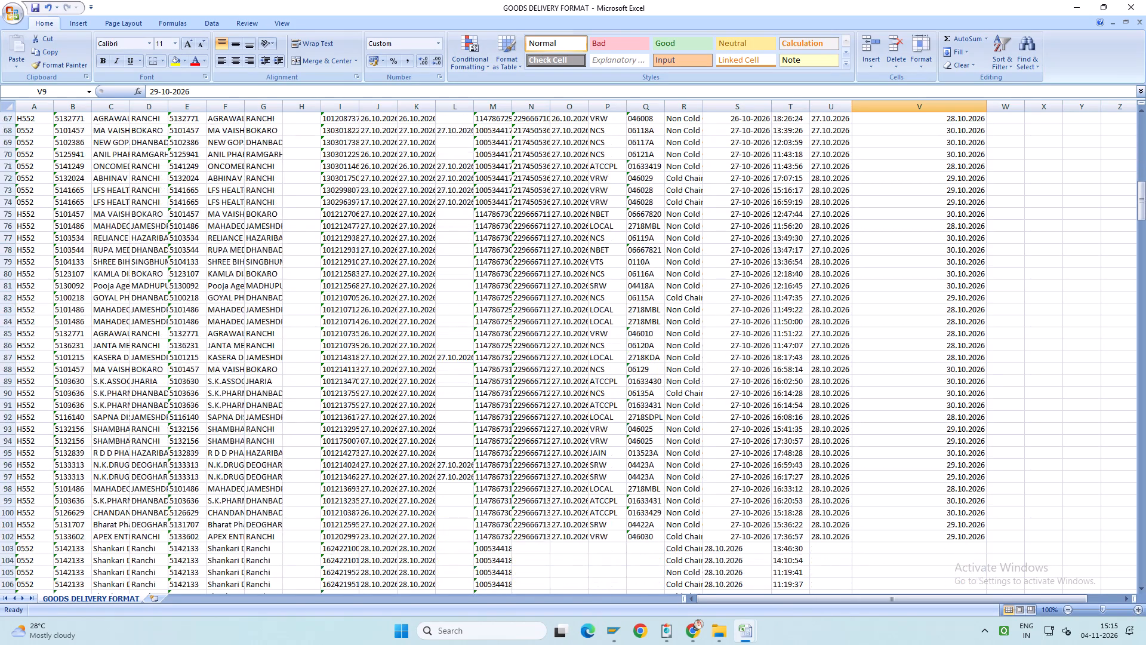
scroll(956, 360, "down", 3)
scroll(956, 360, "up", 20)
scroll(956, 360, "up", 1)
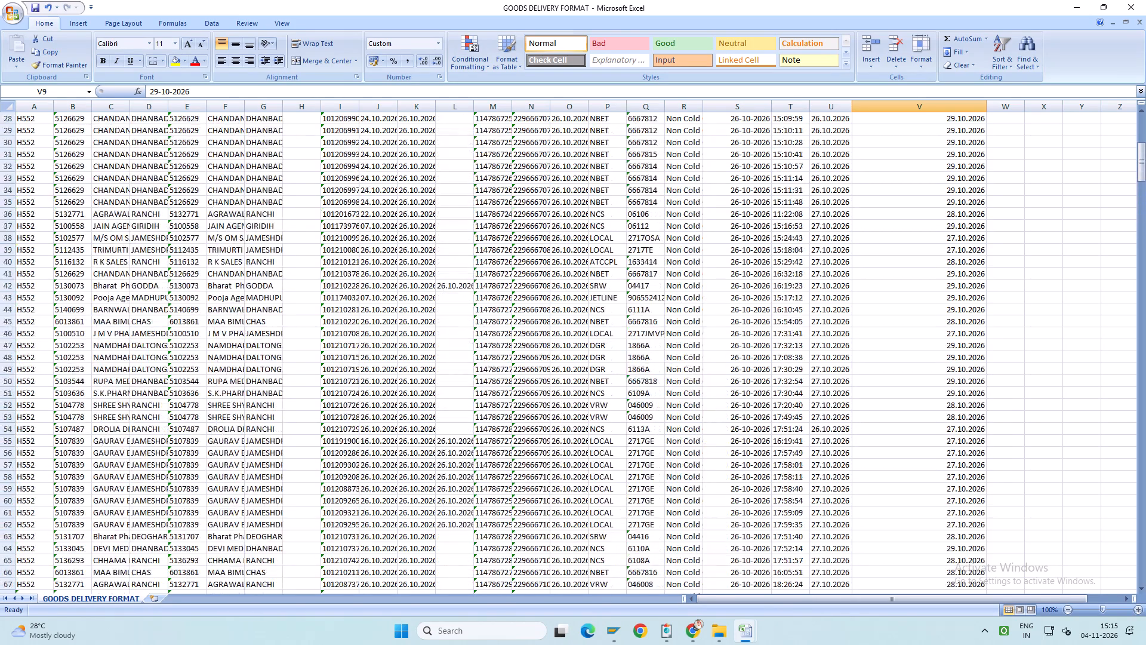
scroll(956, 360, "up", 12)
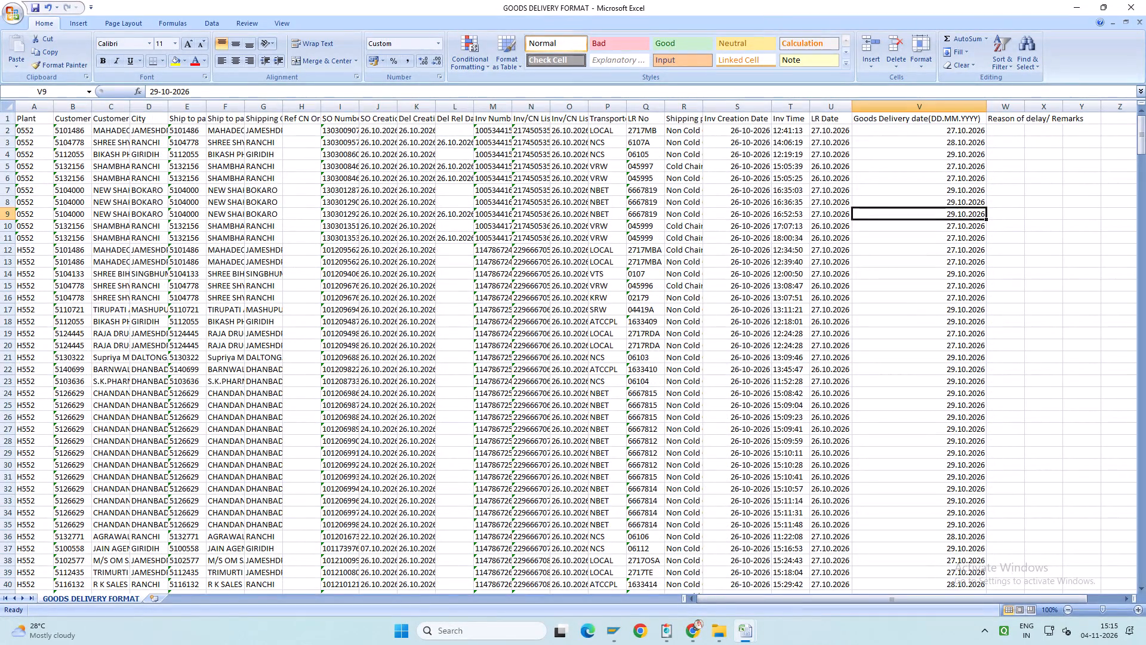
Clear all pasted data rows below the header row in the GOODS DELIVERY FORMAT sheet.
left_click_drag(27, 131, 911, 525)
key("ctrl+shift+Down")
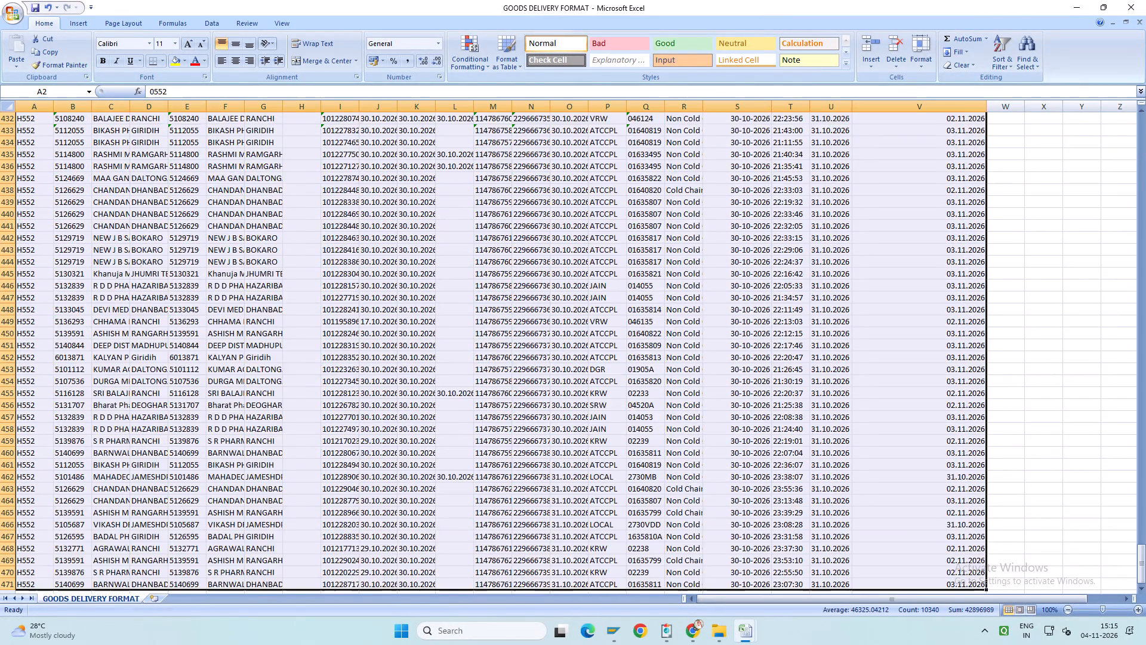
key("Delete")
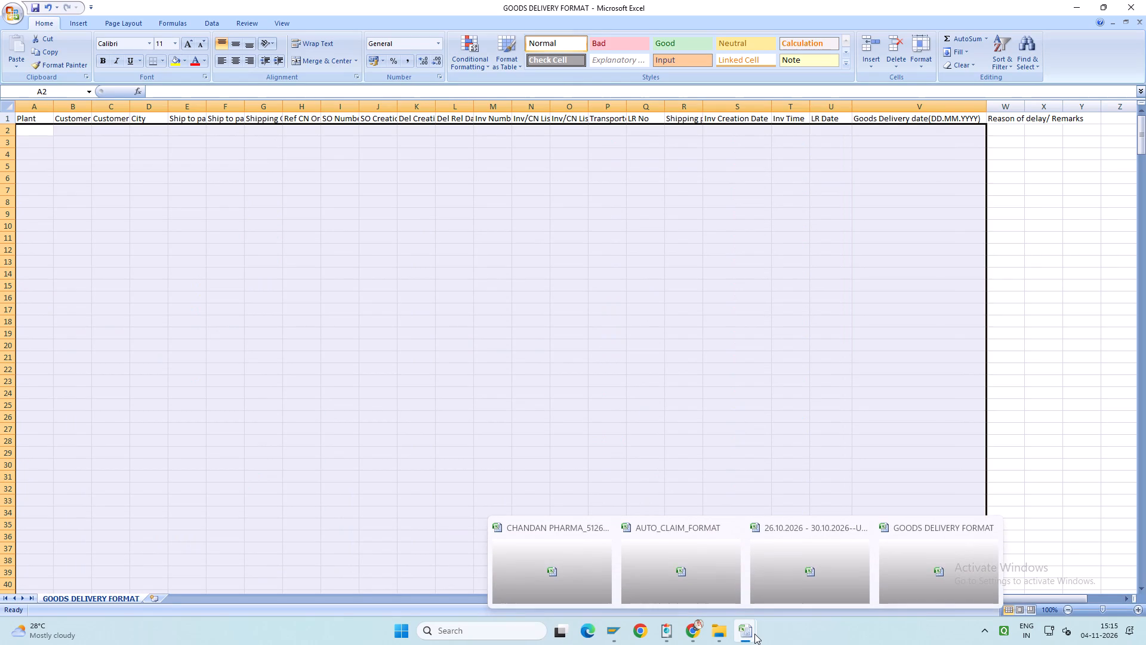
Switch to the 26.10.2026 - 30.10.2026--UPDATED workbook and check the Goods Delivery date and LR Date filter options.
left_click(777, 591)
scroll(684, 376, "up", 9)
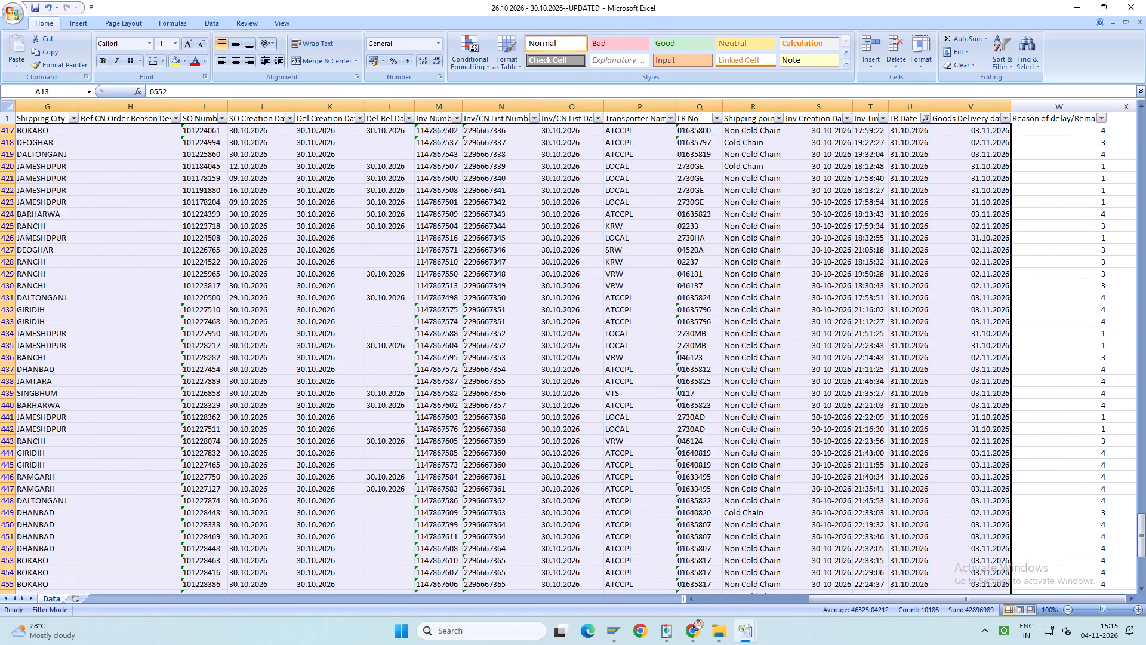
scroll(724, 353, "up", 6)
left_click_drag(1144, 528, 1143, 268)
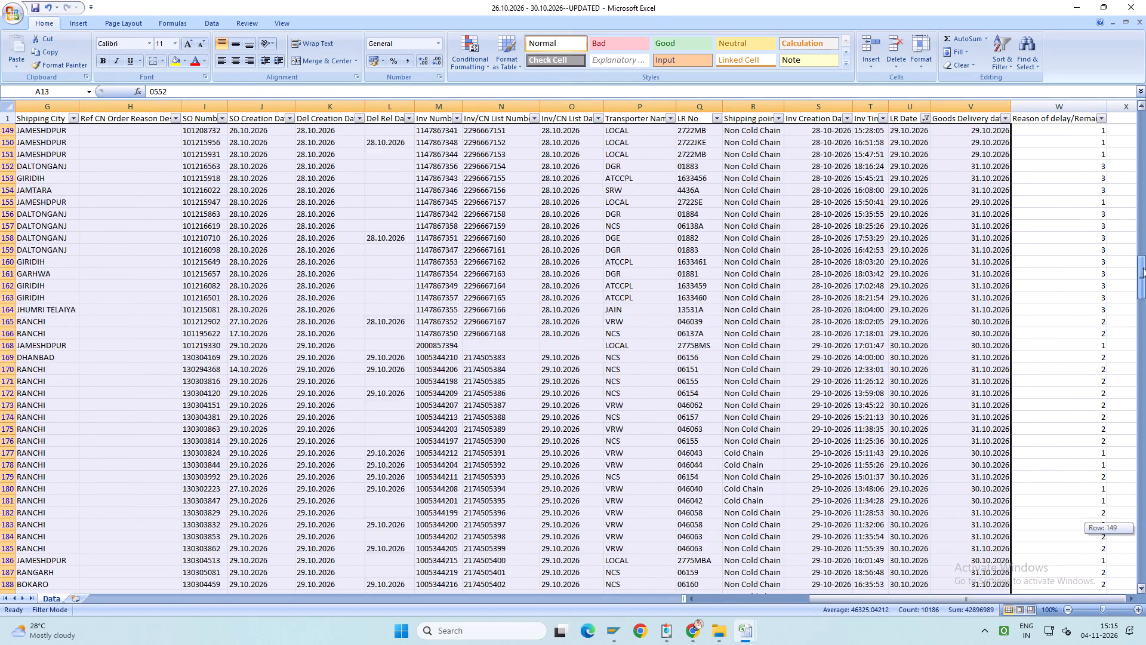
left_click_drag(1143, 268, 1111, 5)
left_click(1007, 121)
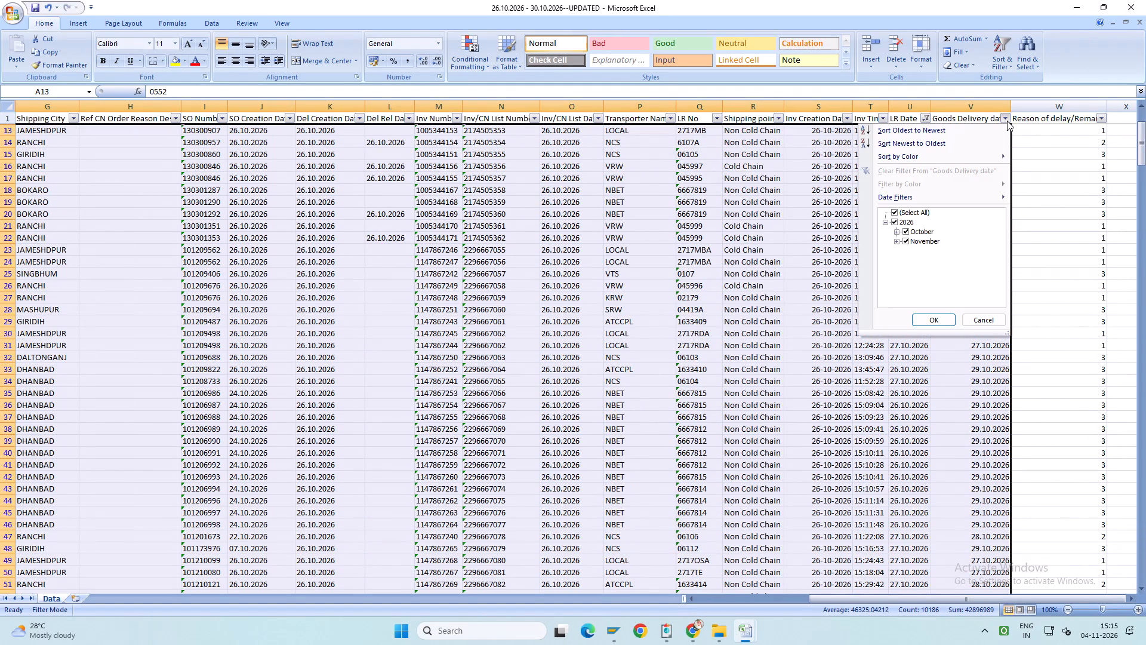
left_click(1033, 135)
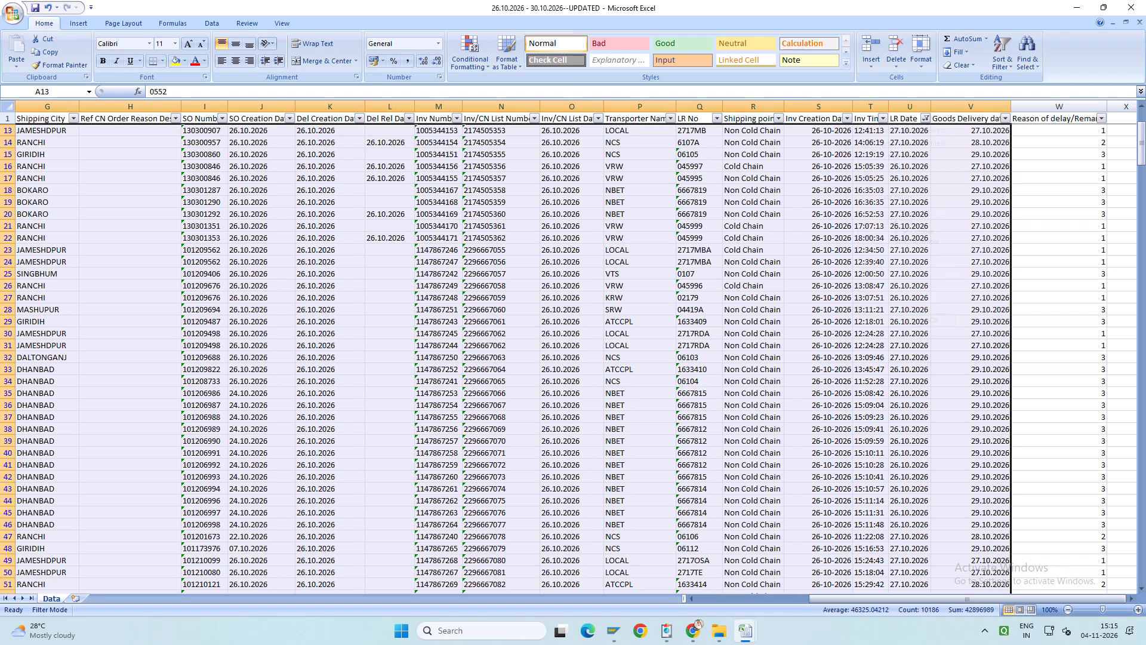
left_click(928, 119)
left_click(996, 261)
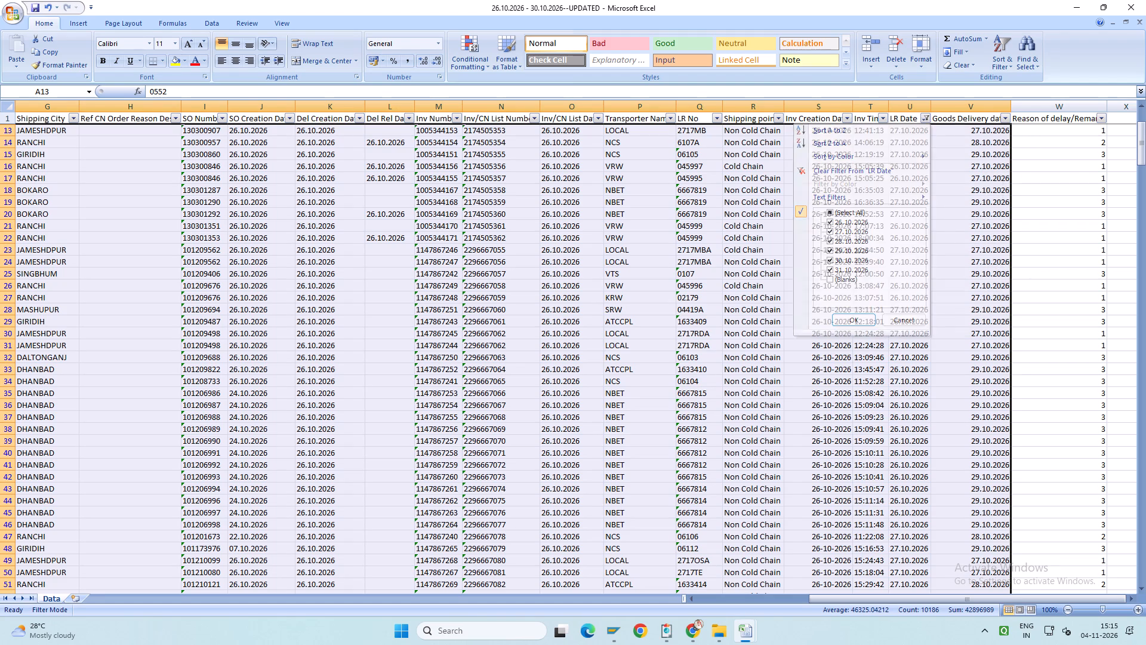
left_click(1010, 115)
left_click(1045, 200)
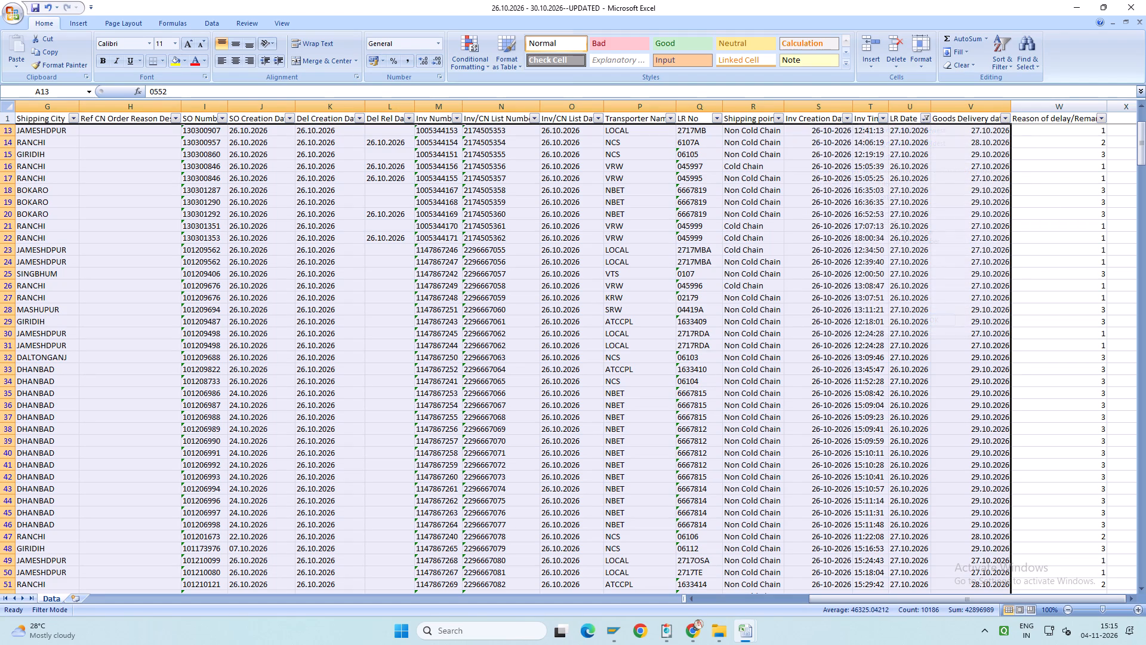
scroll(927, 159, "up", 7)
Review the filtered dispatch rows from the first record through the end of the data.
scroll(913, 212, "down", 20)
scroll(913, 212, "down", 8)
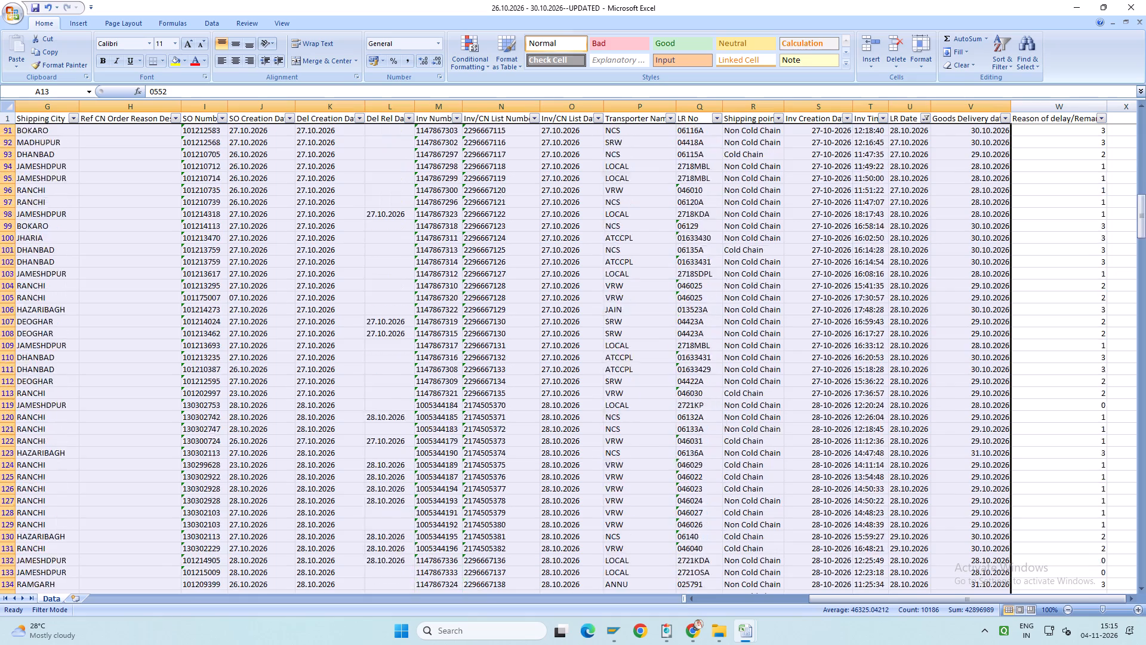
scroll(913, 212, "down", 20)
scroll(913, 212, "down", 12)
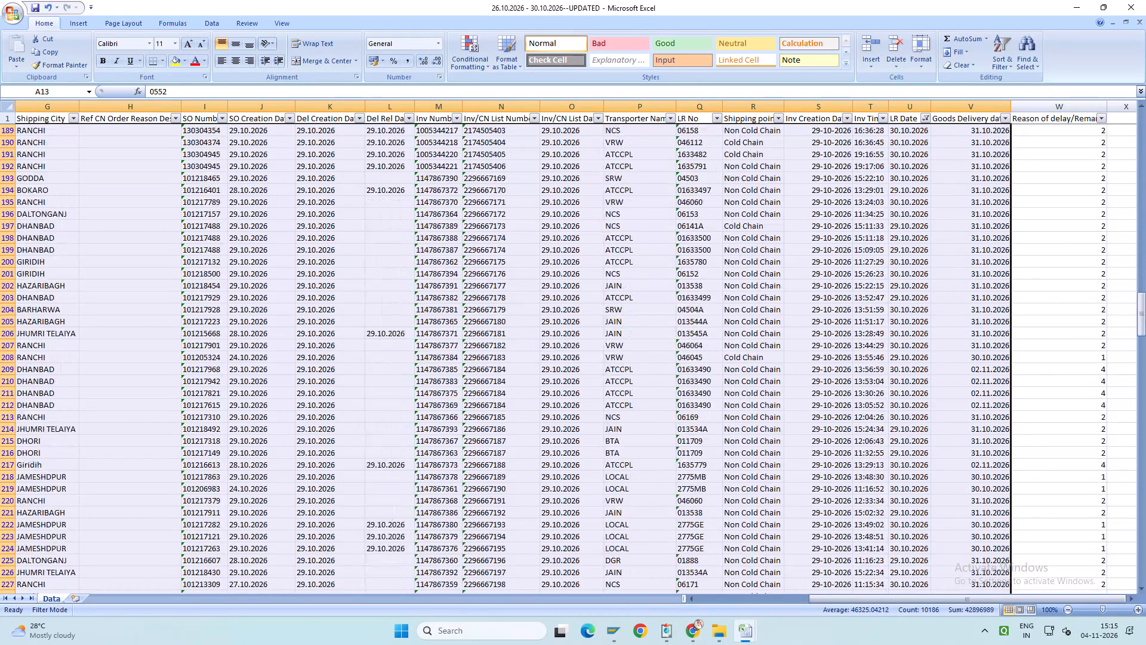
scroll(913, 212, "down", 20)
scroll(913, 212, "down", 12)
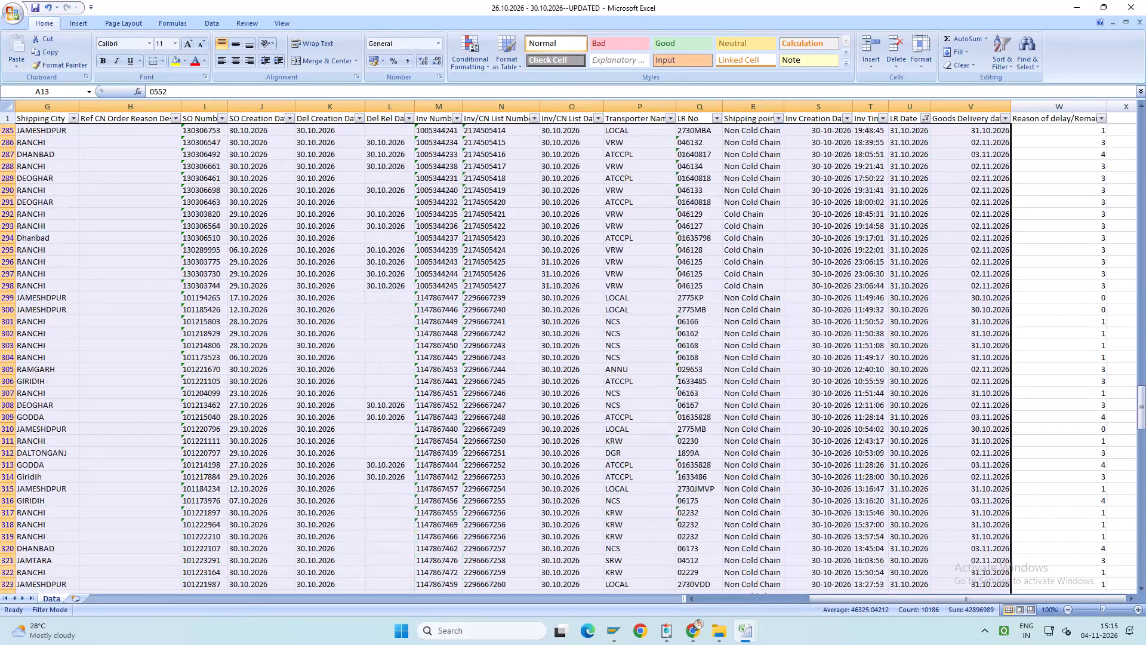
scroll(913, 212, "down", 20)
scroll(913, 212, "down", 11)
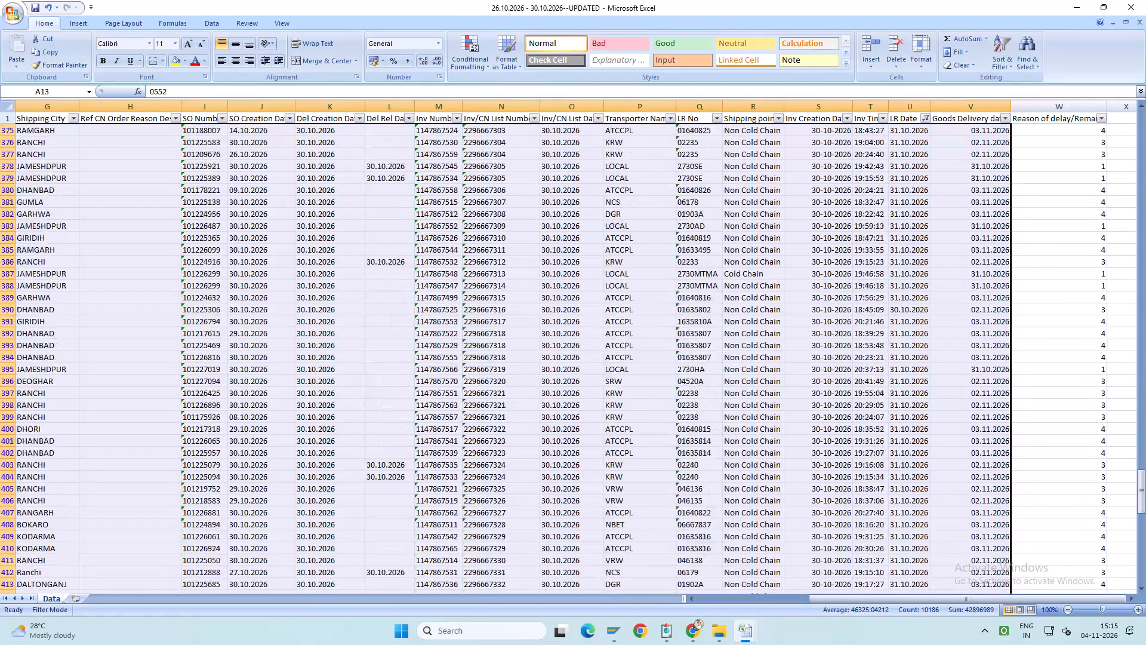
scroll(913, 212, "down", 20)
scroll(913, 212, "down", 8)
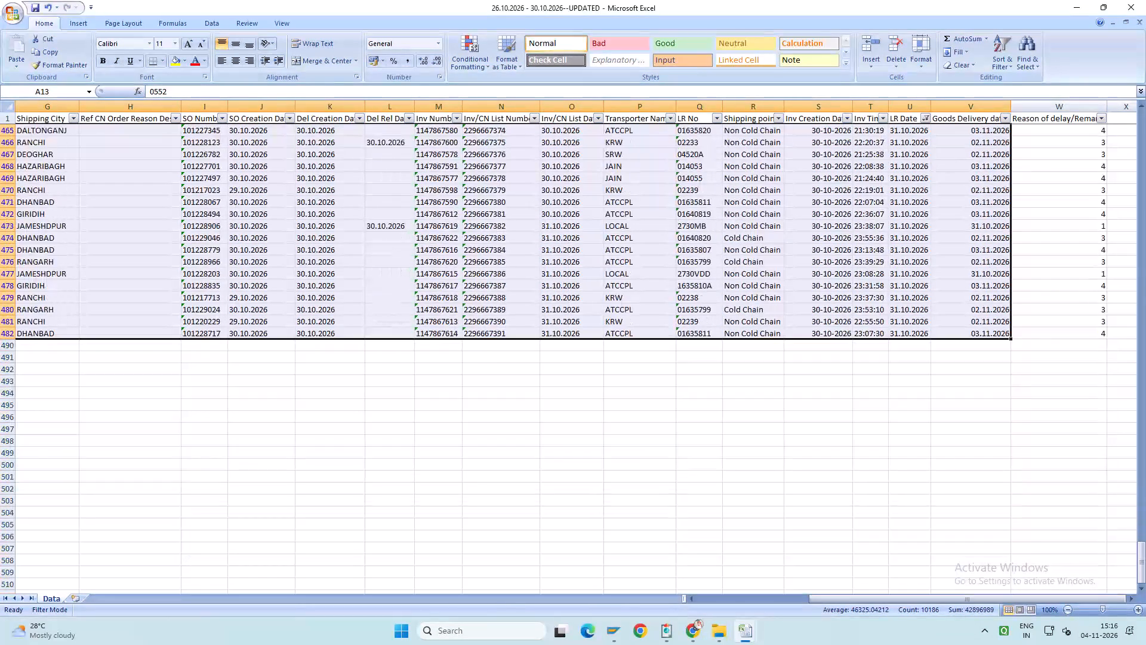
scroll(913, 212, "up", 6)
left_click_drag(1142, 567, 1145, 443)
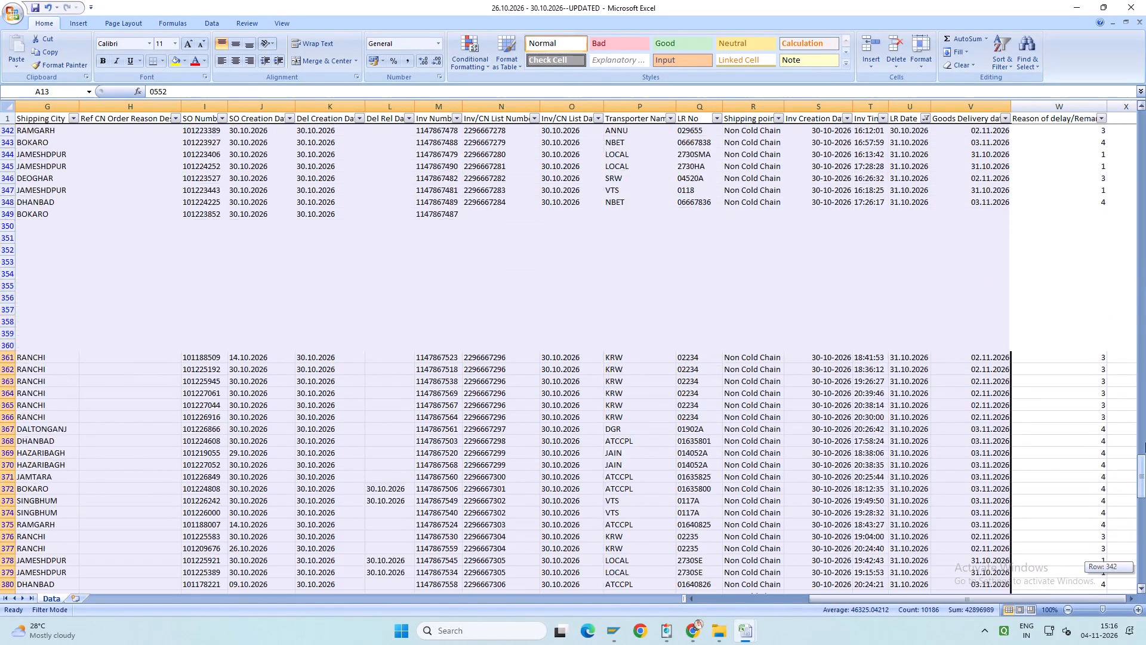
left_click_drag(1145, 443, 1145, 95)
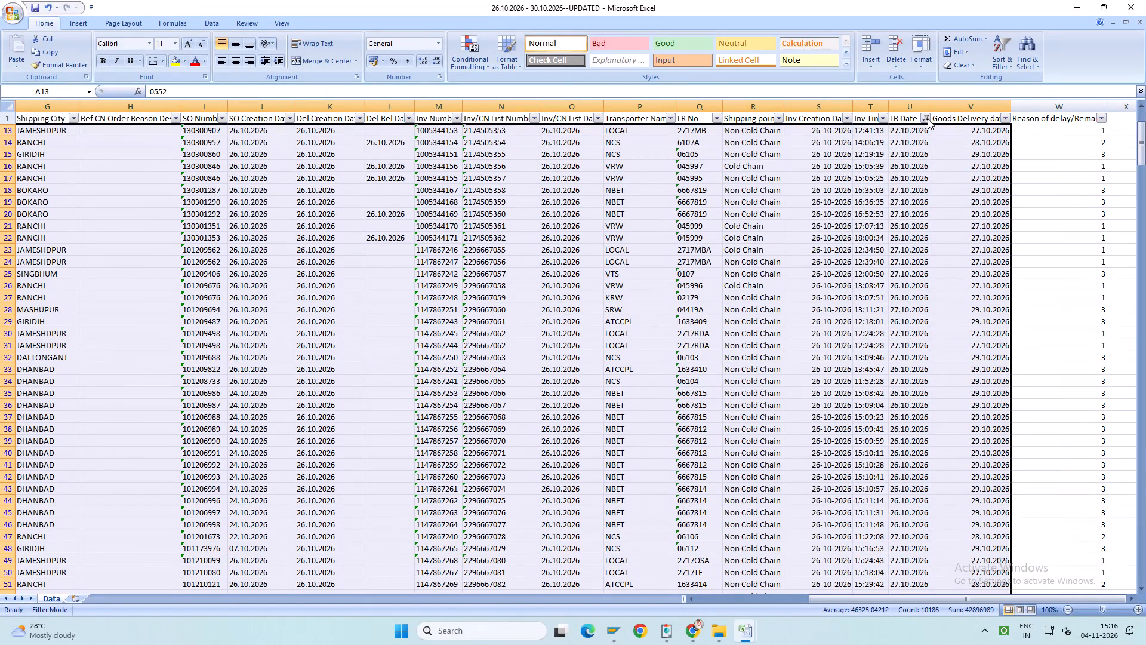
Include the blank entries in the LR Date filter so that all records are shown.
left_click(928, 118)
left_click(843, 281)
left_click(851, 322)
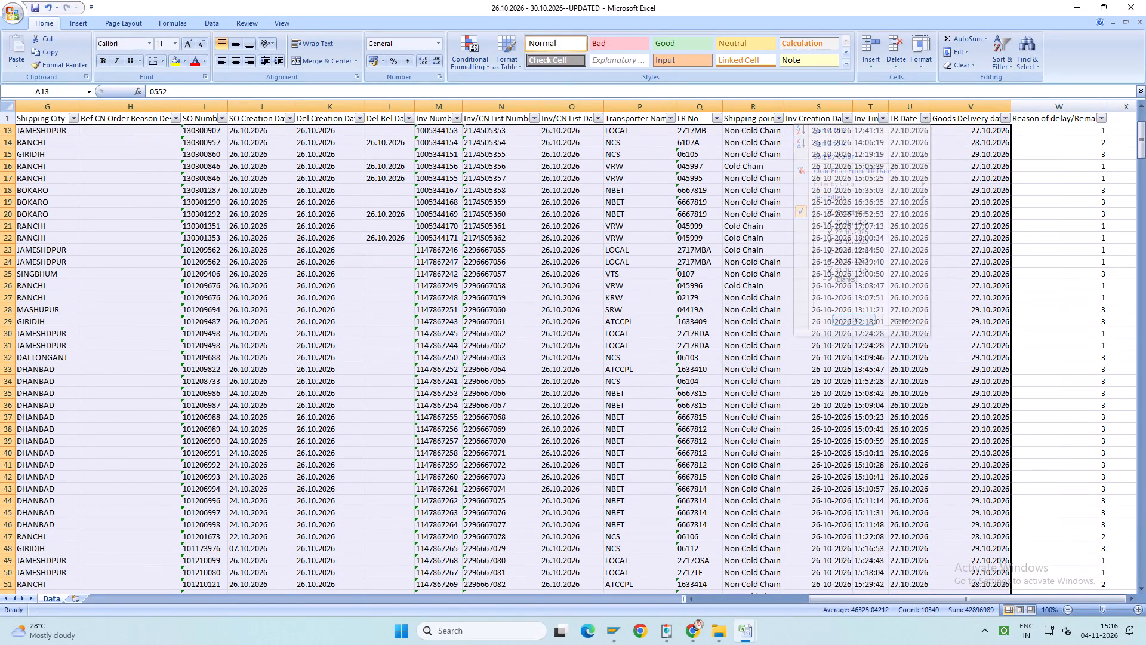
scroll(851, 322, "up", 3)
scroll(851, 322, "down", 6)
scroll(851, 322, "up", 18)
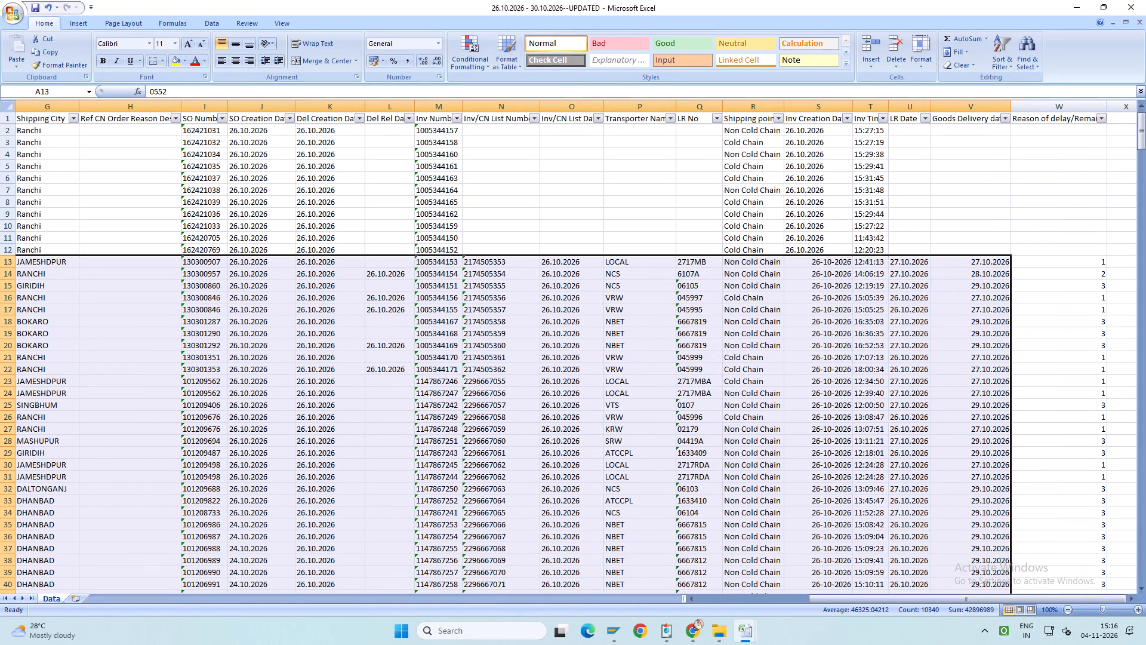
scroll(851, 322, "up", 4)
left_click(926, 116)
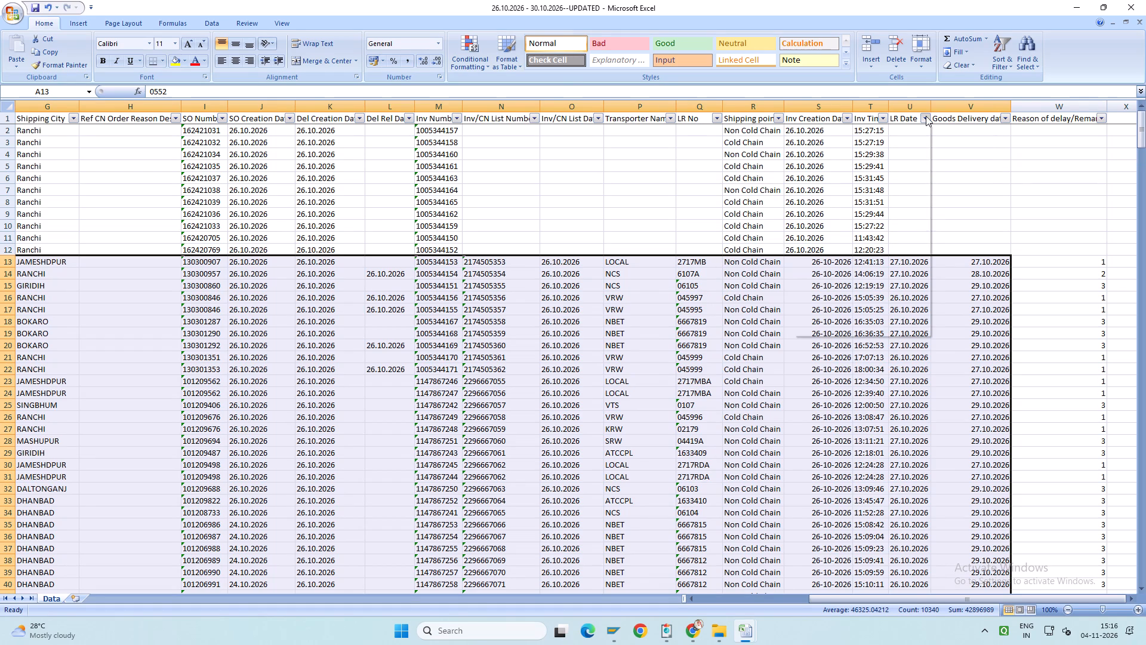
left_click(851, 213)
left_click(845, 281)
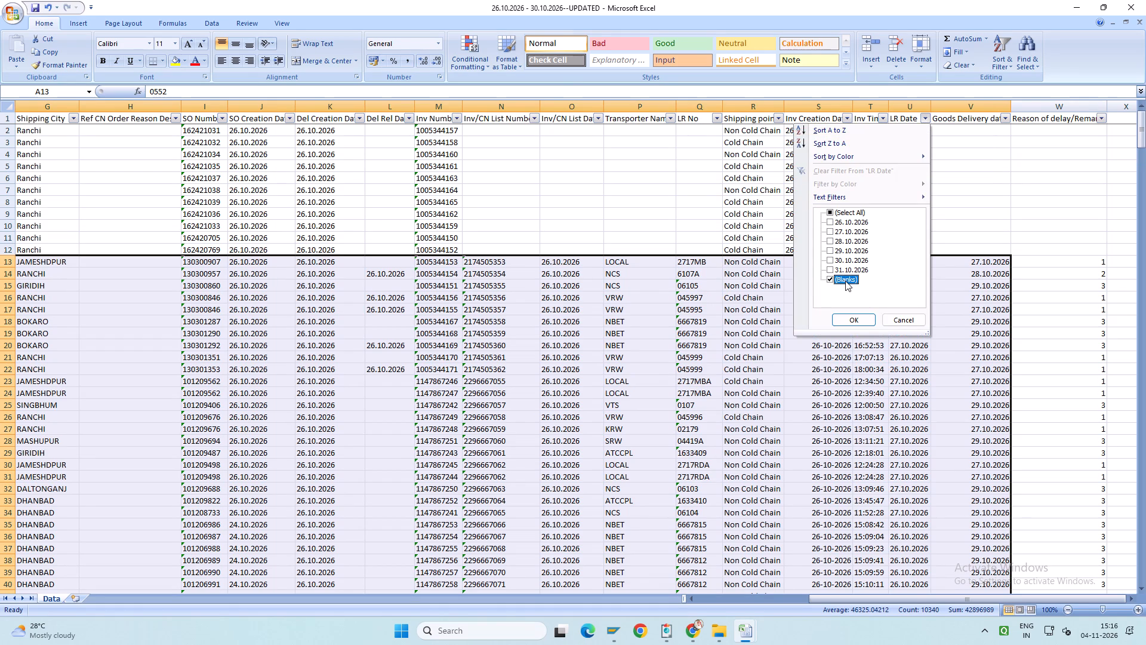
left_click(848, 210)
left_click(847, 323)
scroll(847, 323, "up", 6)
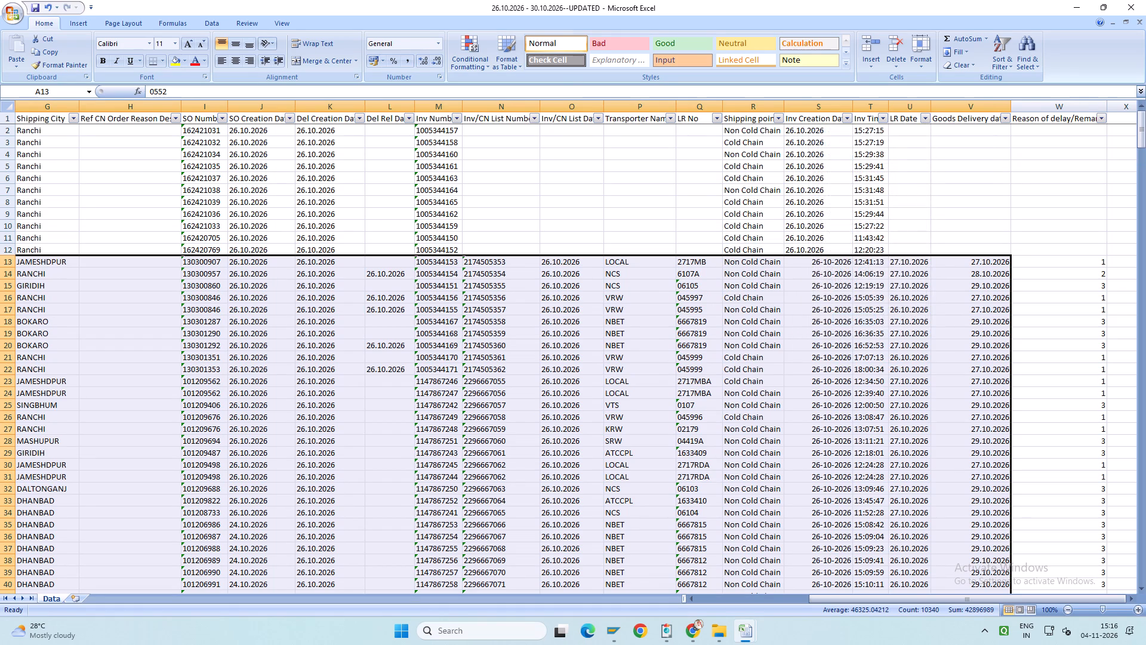
Check the cities listed in the Shipping City column's filter without changing the filter.
left_click(908, 115)
key("ctrl+Left")
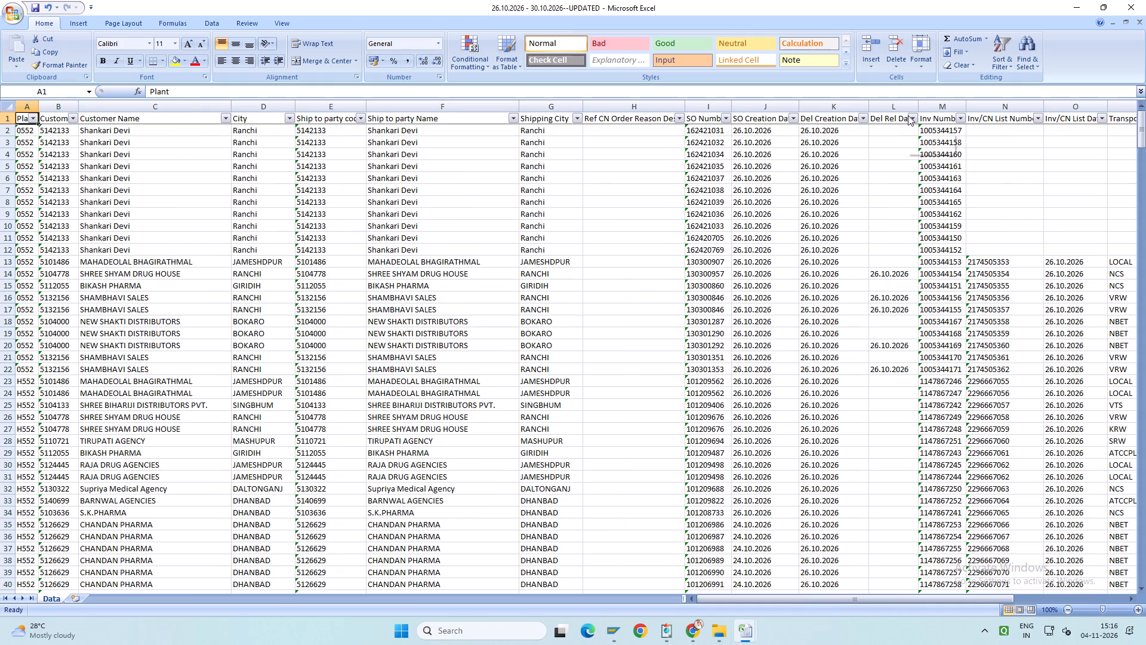
left_click(577, 119)
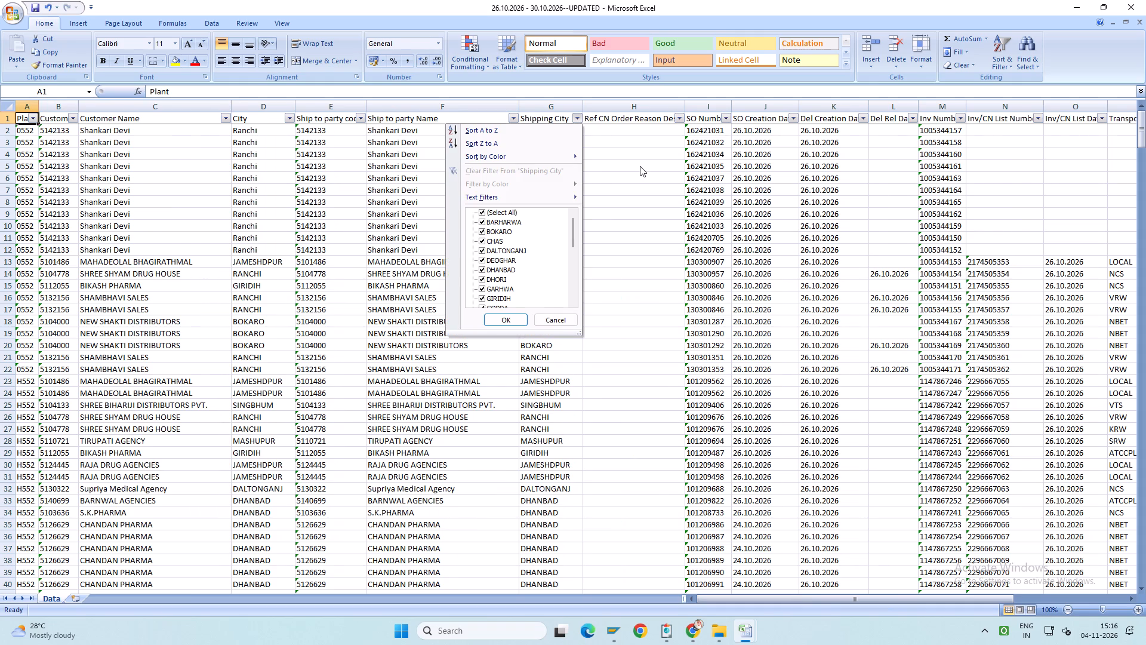
scroll(560, 236, "down", 5)
left_click(553, 318)
scroll(212, 198, "up", 5)
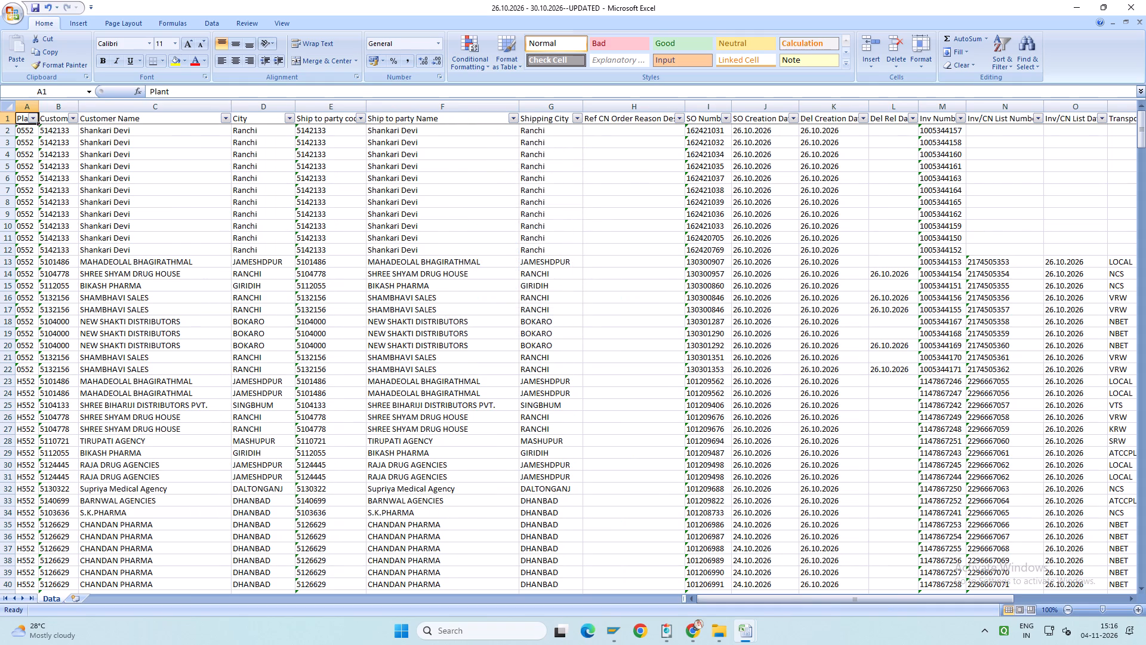
left_click(556, 117)
key("ctrl+Right")
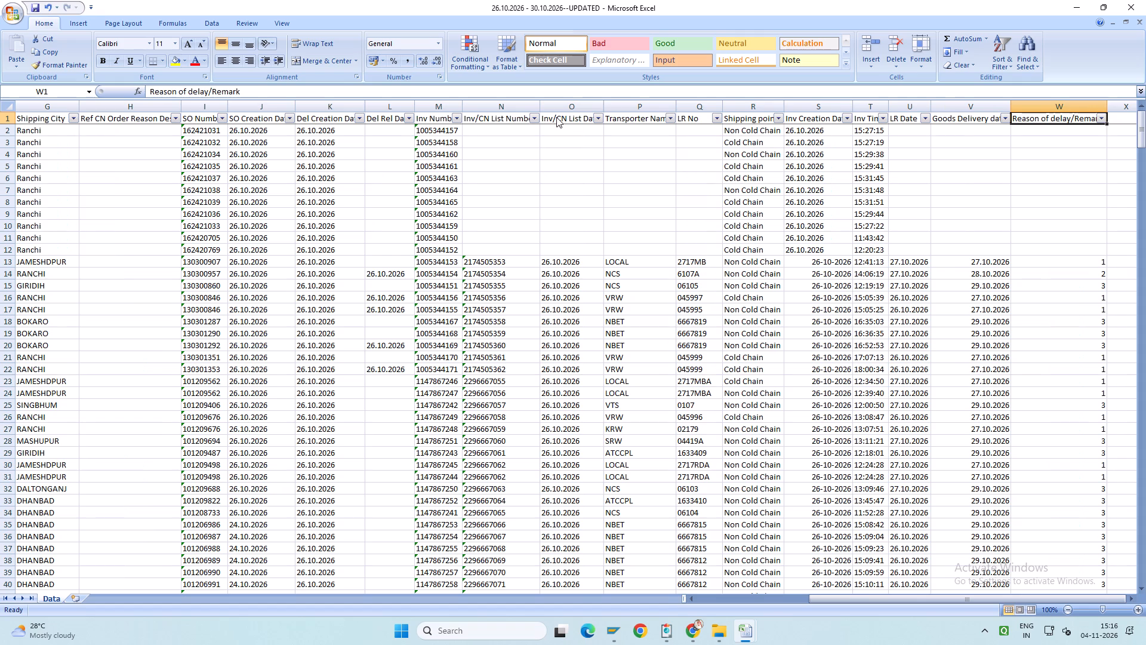
Filter the LR Date column to exclude blanks and return to the Plant header at the start of the table.
left_click(923, 120)
left_click(843, 281)
left_click(853, 321)
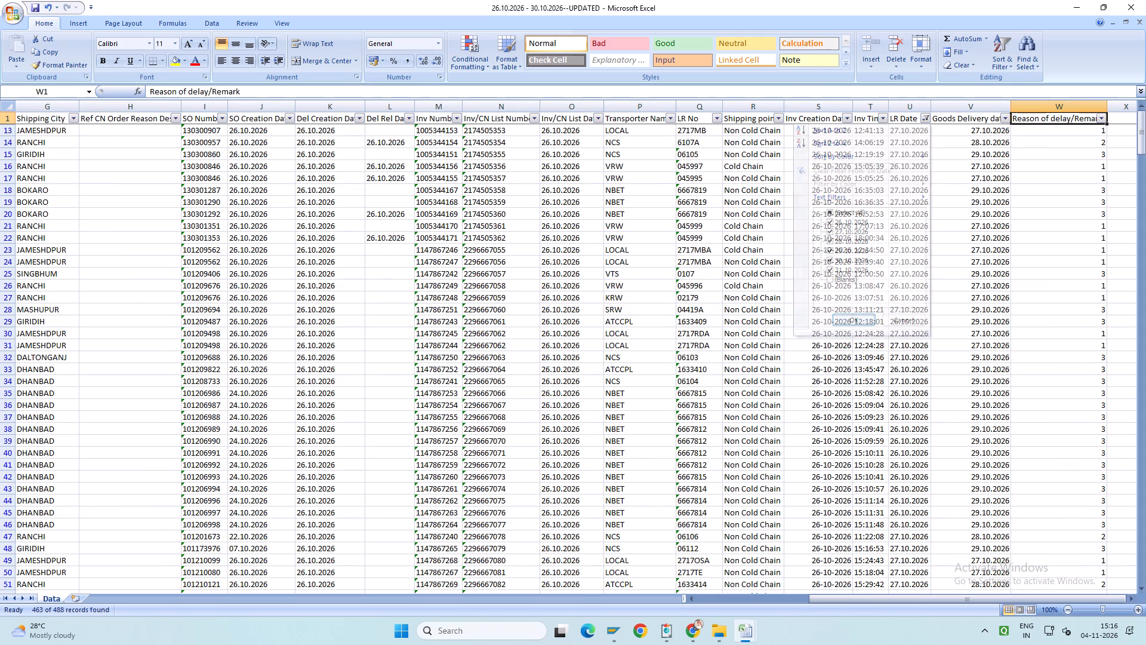
scroll(853, 321, "up", 5)
scroll(937, 190, "up", 4)
left_click(959, 115)
key("ctrl+Left")
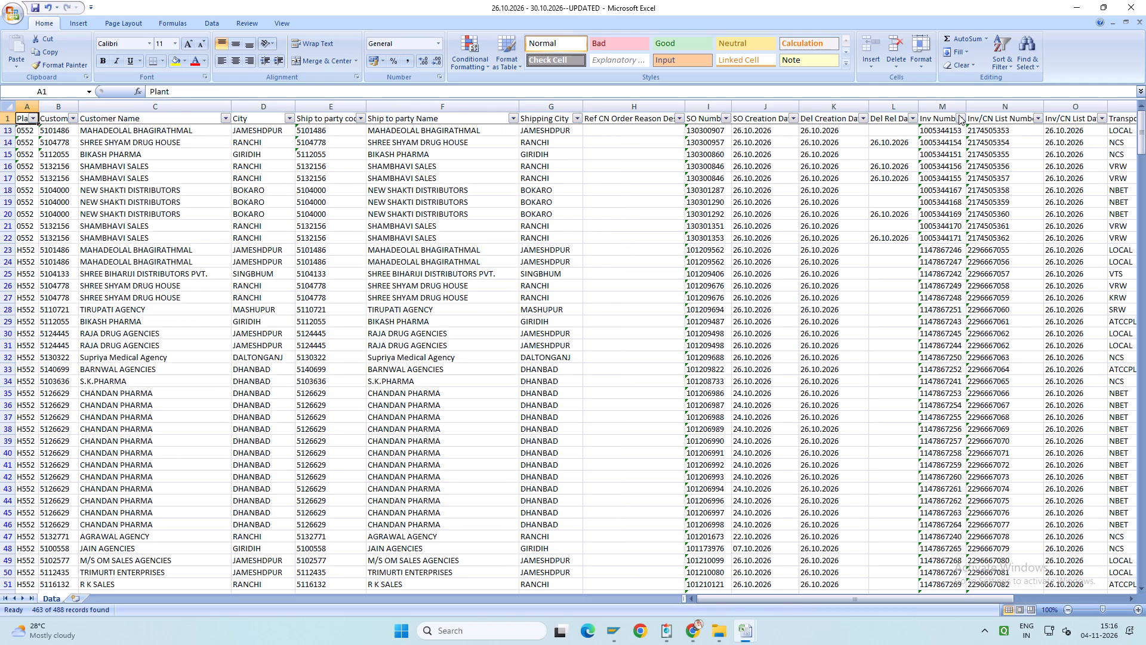
Copy the filtered dispatch rows from Plant through Goods Delivery date into the GOODS DELIVERY FORMAT workbook, starting at cell A2.
key("Down")
key("Up")
key("Down")
key("ctrl+shift+Right")
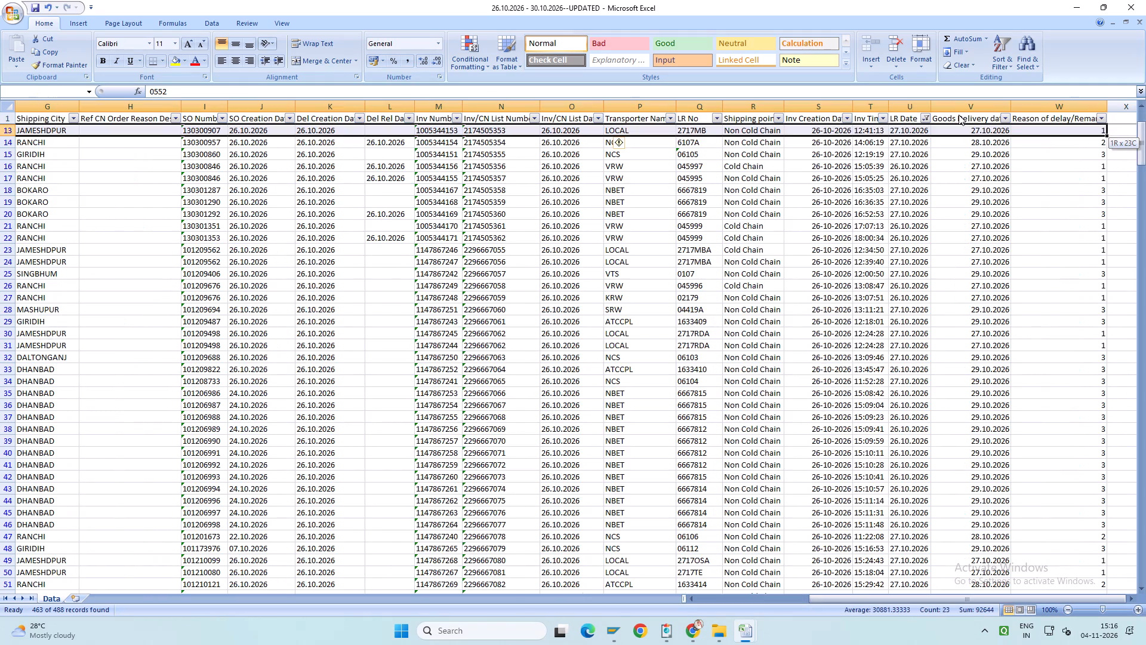
key("shift+Left")
key("ctrl+shift+Down")
key("ctrl+c")
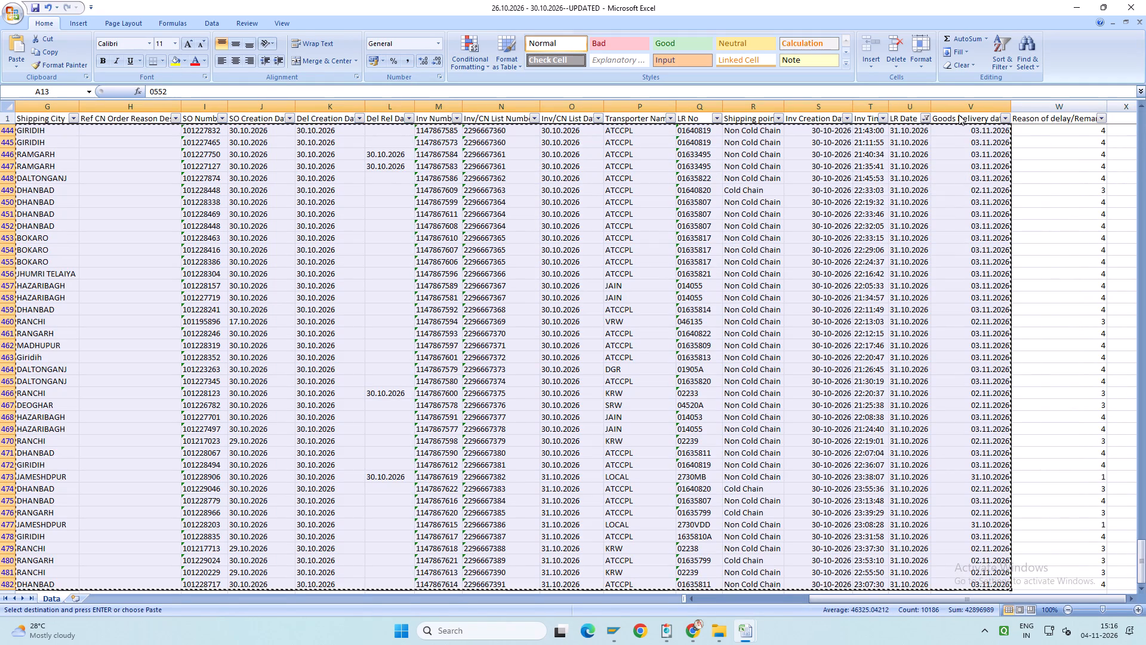
left_click(745, 629)
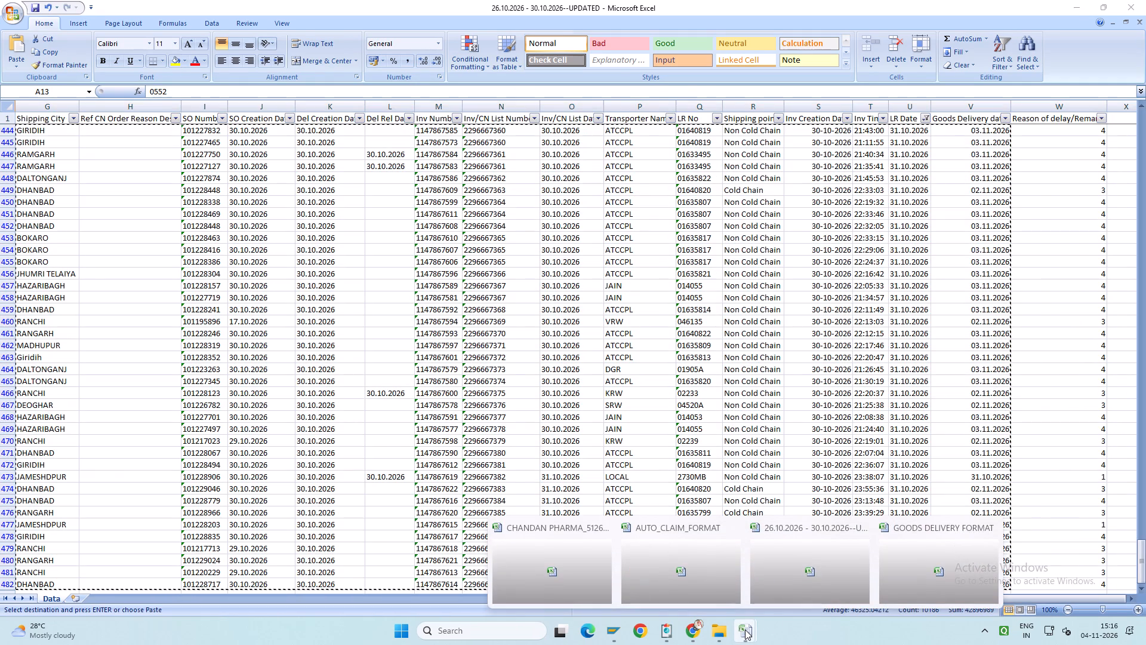
left_click(886, 566)
left_click(36, 133)
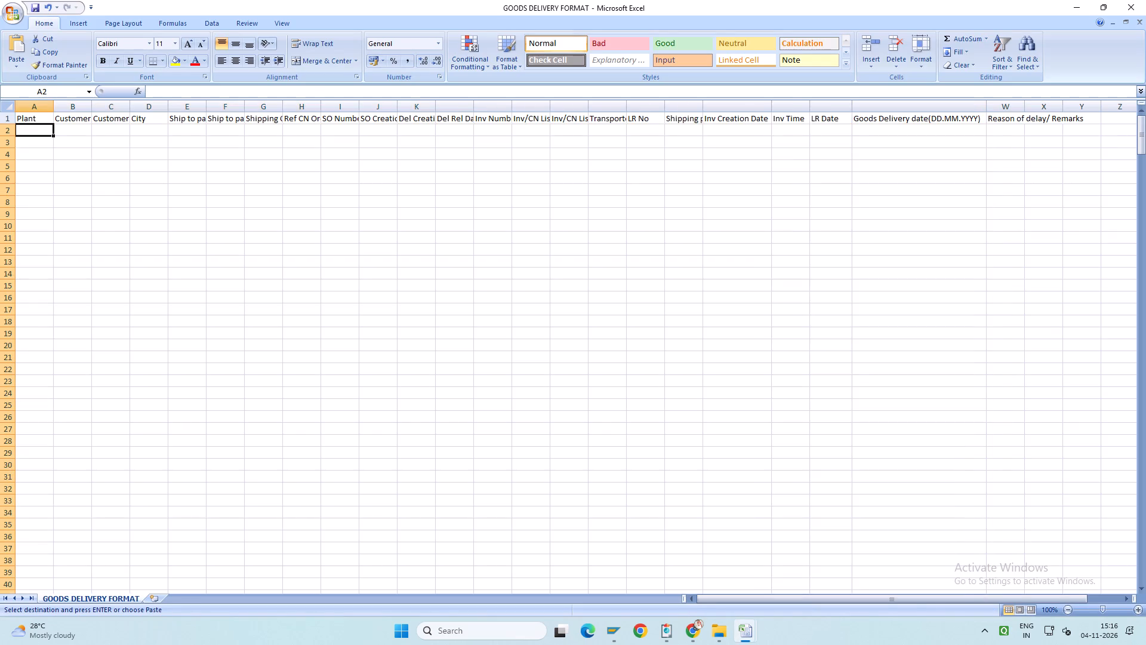
key("ctrl+v")
Review the pasted rows in GOODS DELIVERY FORMAT down to the end of the data.
scroll(769, 358, "down", 6)
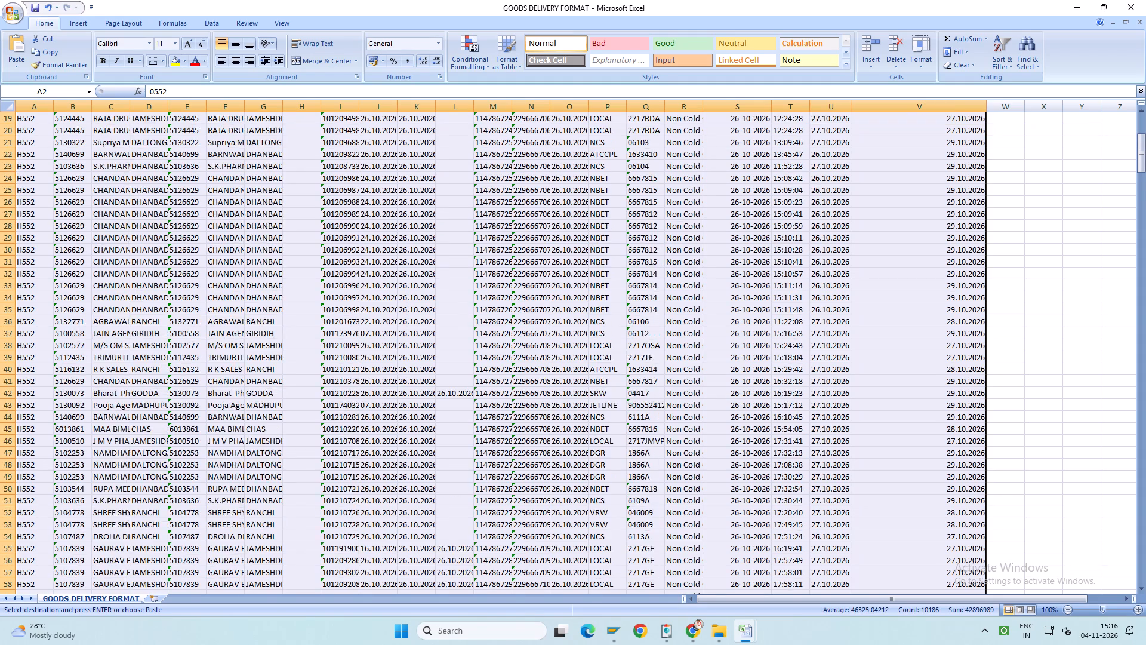
scroll(769, 358, "down", 20)
scroll(769, 358, "down", 14)
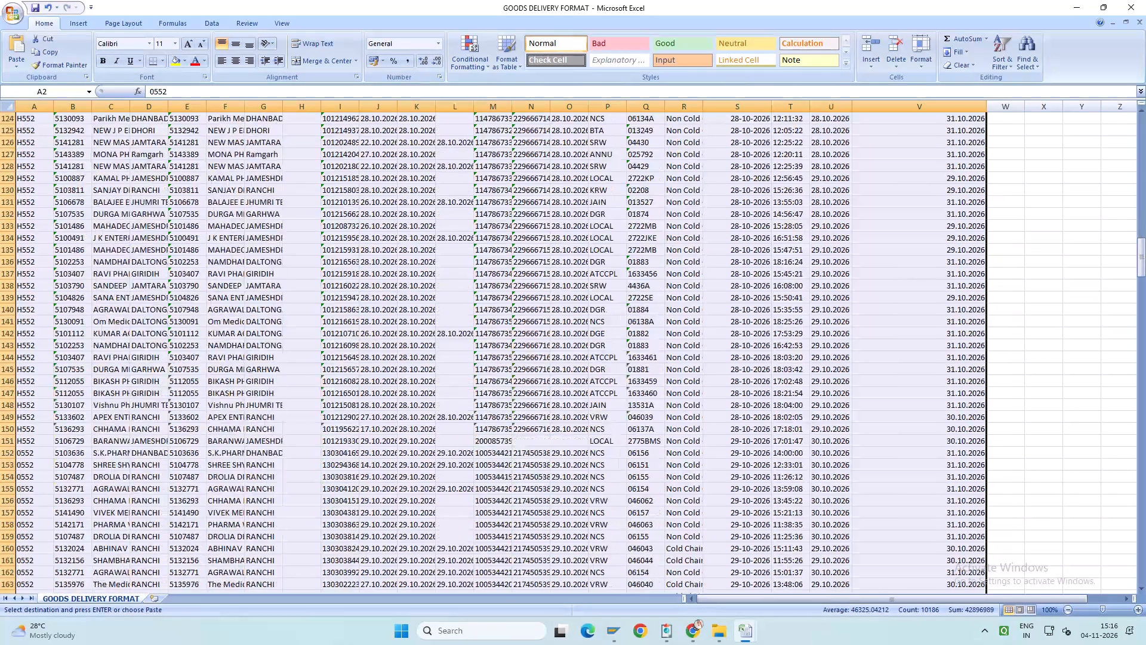
scroll(769, 358, "down", 20)
scroll(769, 358, "down", 9)
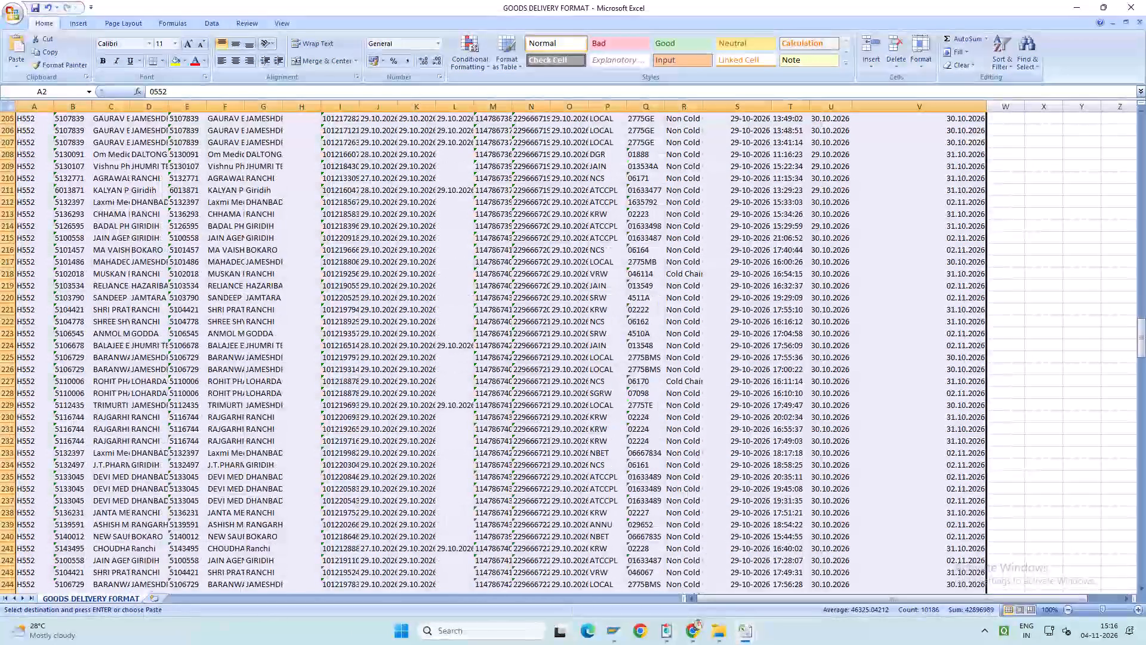
scroll(769, 358, "down", 16)
scroll(769, 358, "down", 11)
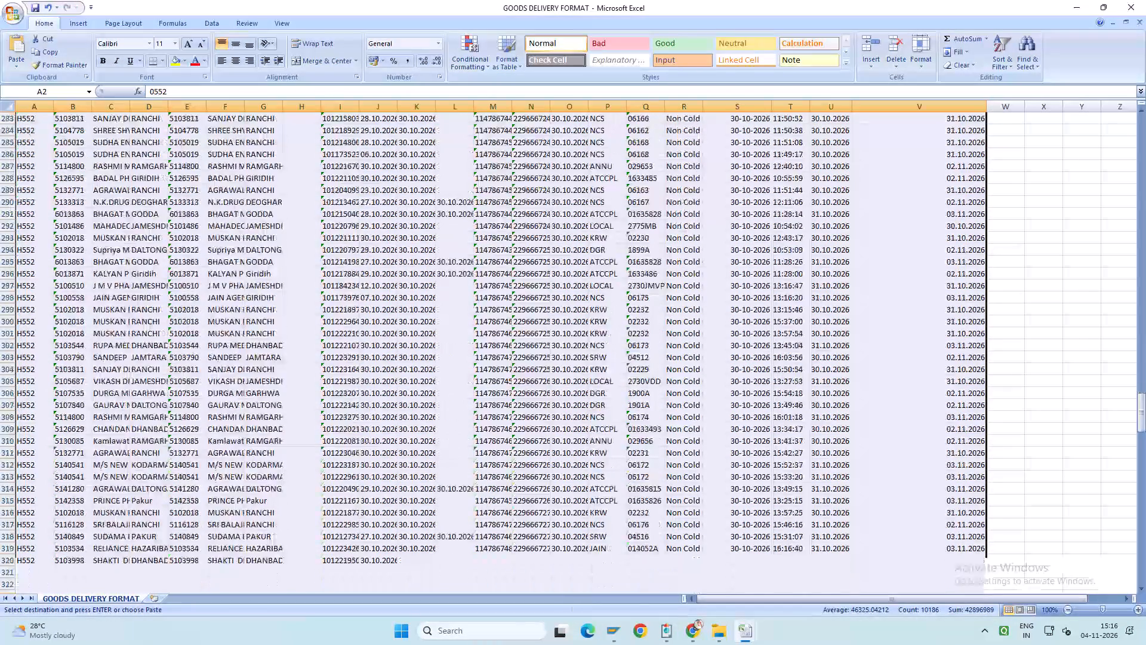
scroll(769, 358, "down", 11)
scroll(769, 358, "up", 6)
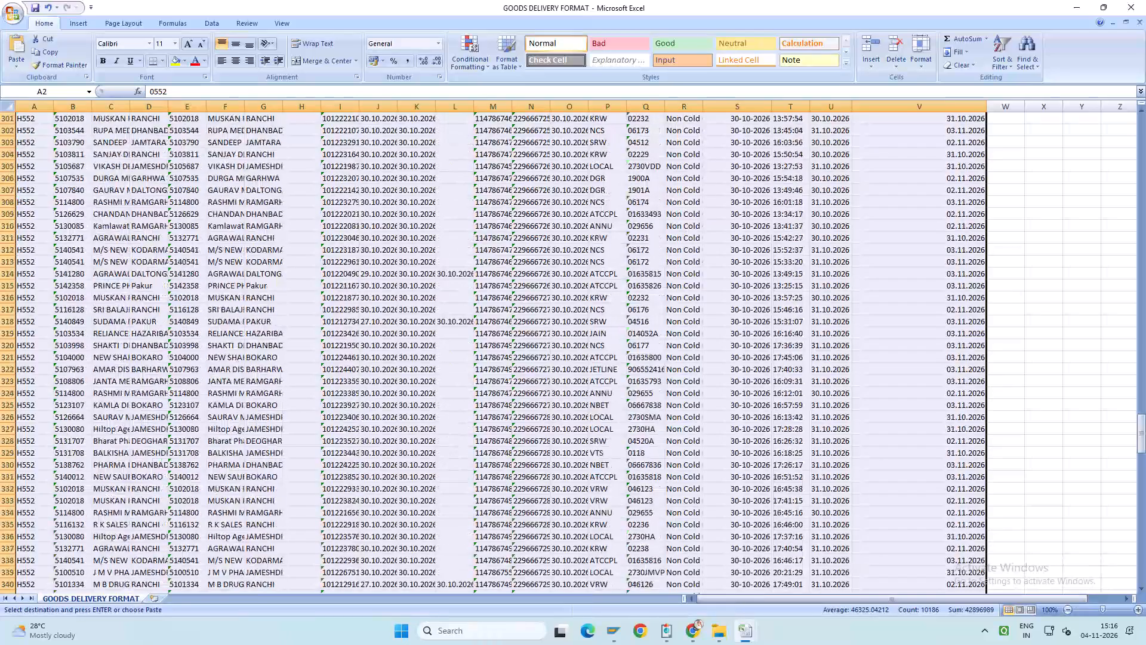
scroll(769, 358, "down", 18)
scroll(769, 358, "down", 12)
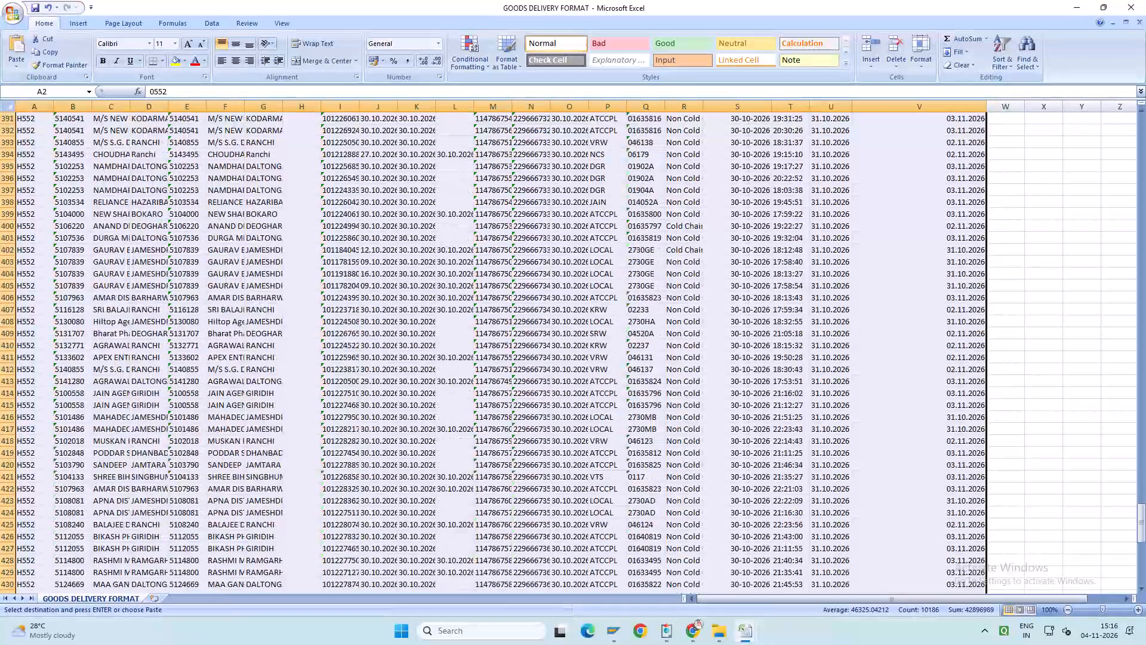
scroll(769, 358, "down", 16)
scroll(769, 358, "up", 16)
Save the GOODS DELIVERY FORMAT workbook.
key("ctrl+s")
key("ctrl+s")
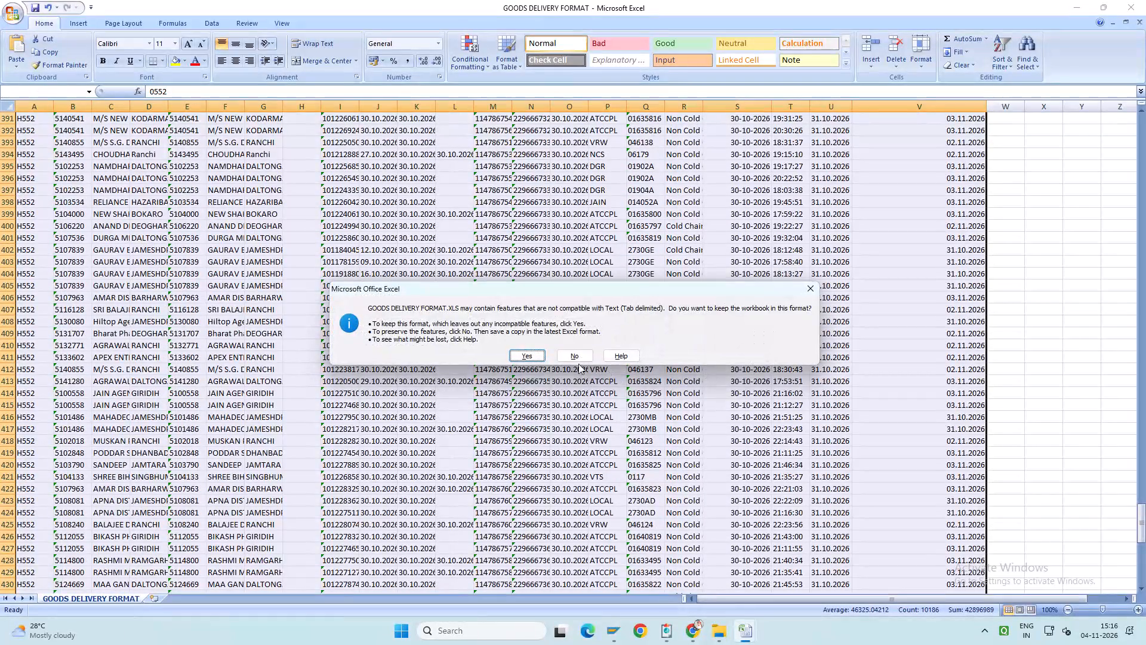
Keep the GOODS DELIVERY FORMAT workbook in Text (Tab delimited) format for the save and return to its first row.
left_click(535, 358)
scroll(820, 316, "up", 18)
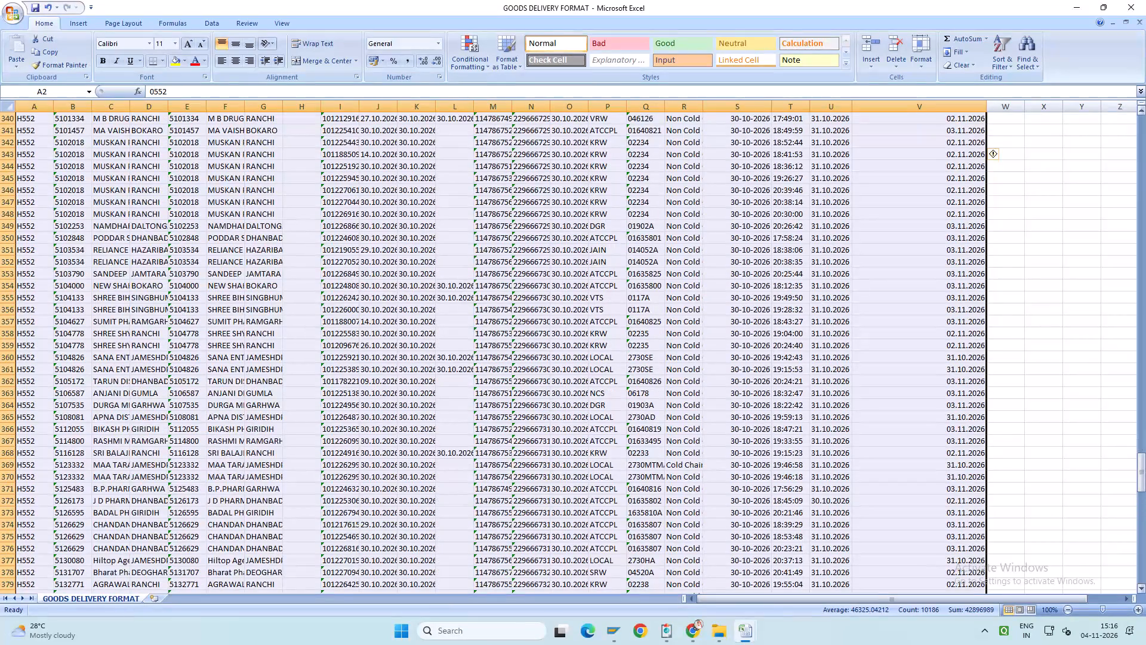
left_click_drag(1140, 477, 1144, 129)
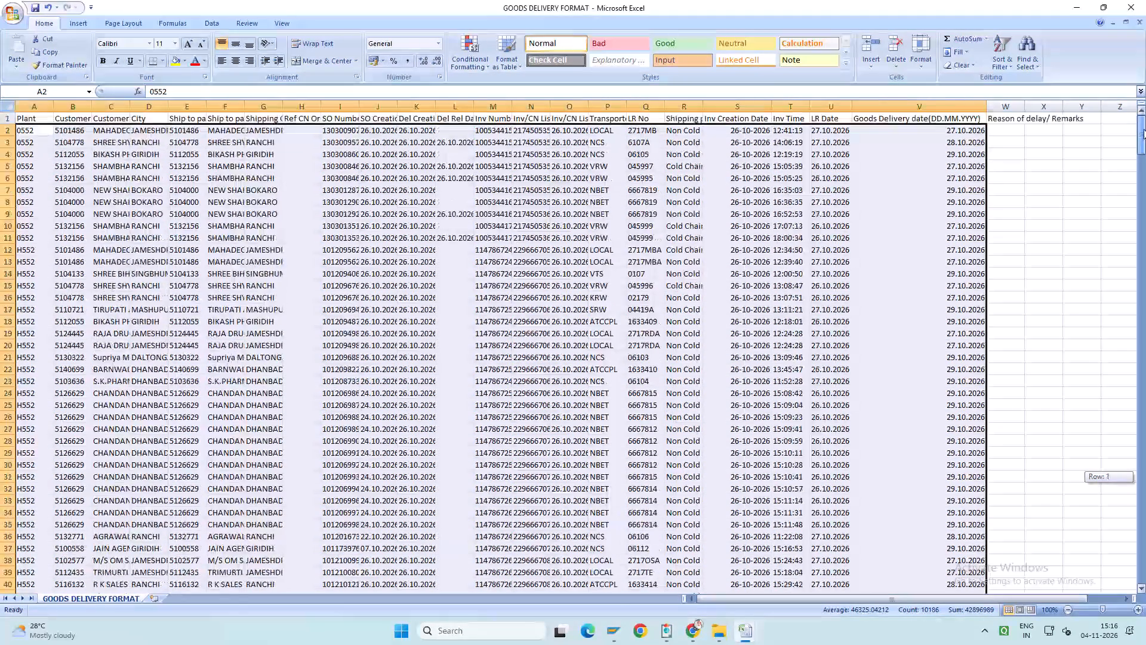
left_click_drag(1144, 129, 1144, 111)
Switch to SAP's Invoice Delivery Tracking upload, choose the GOODS DELIVERY FORMAT file from the Desktop and execute the upload.
left_click(613, 628)
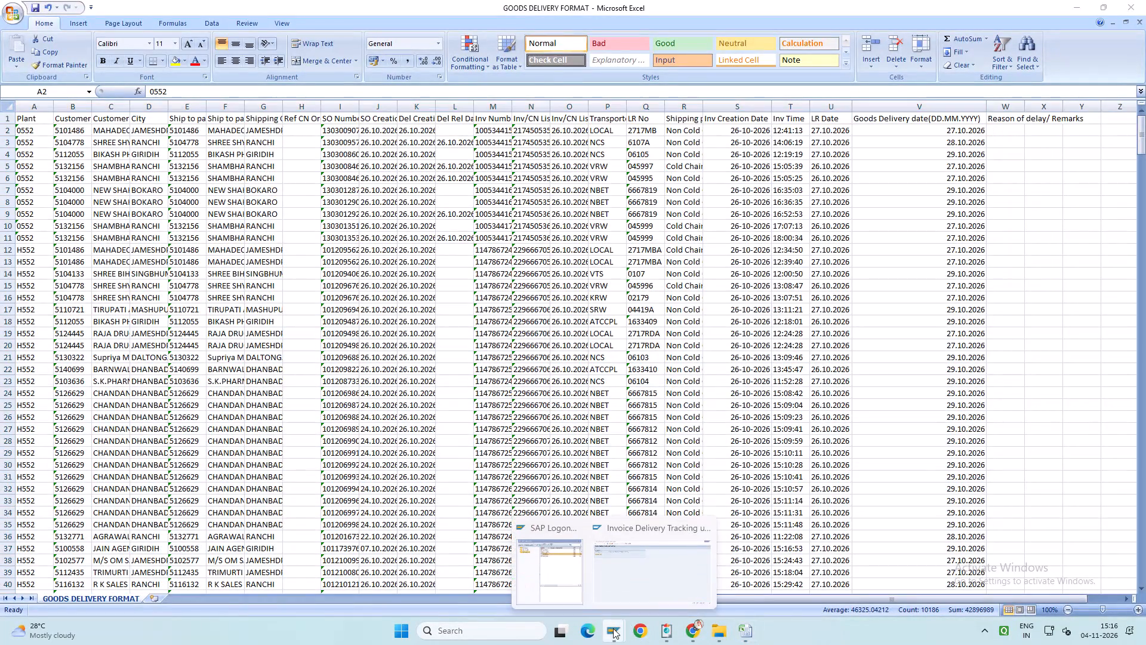
left_click(627, 602)
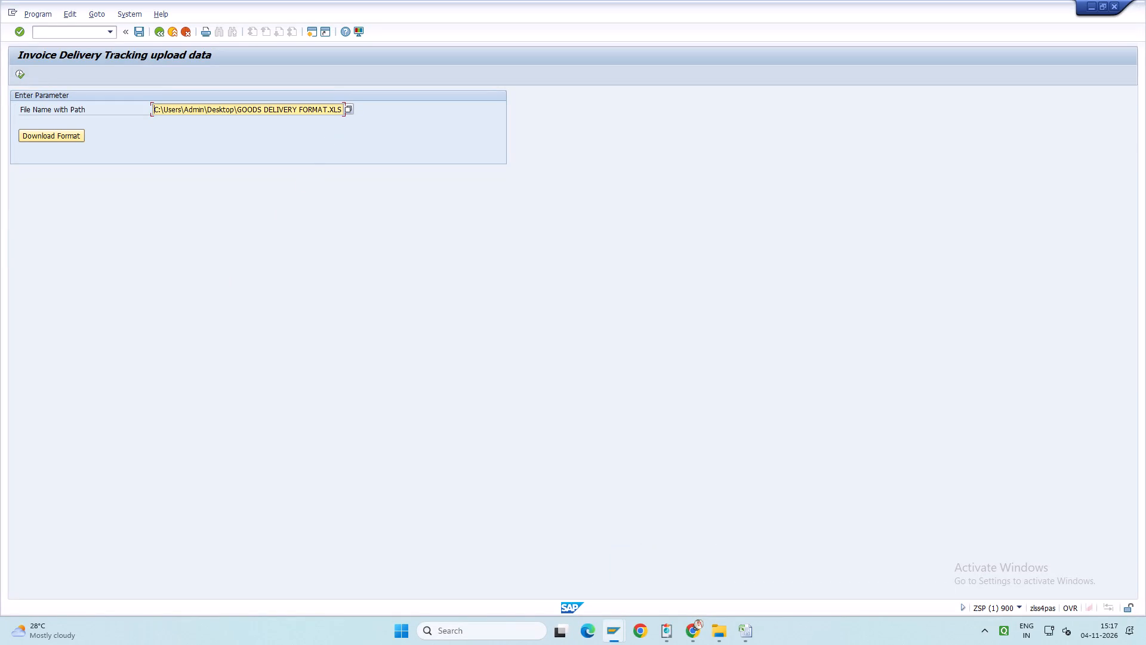
left_click(345, 108)
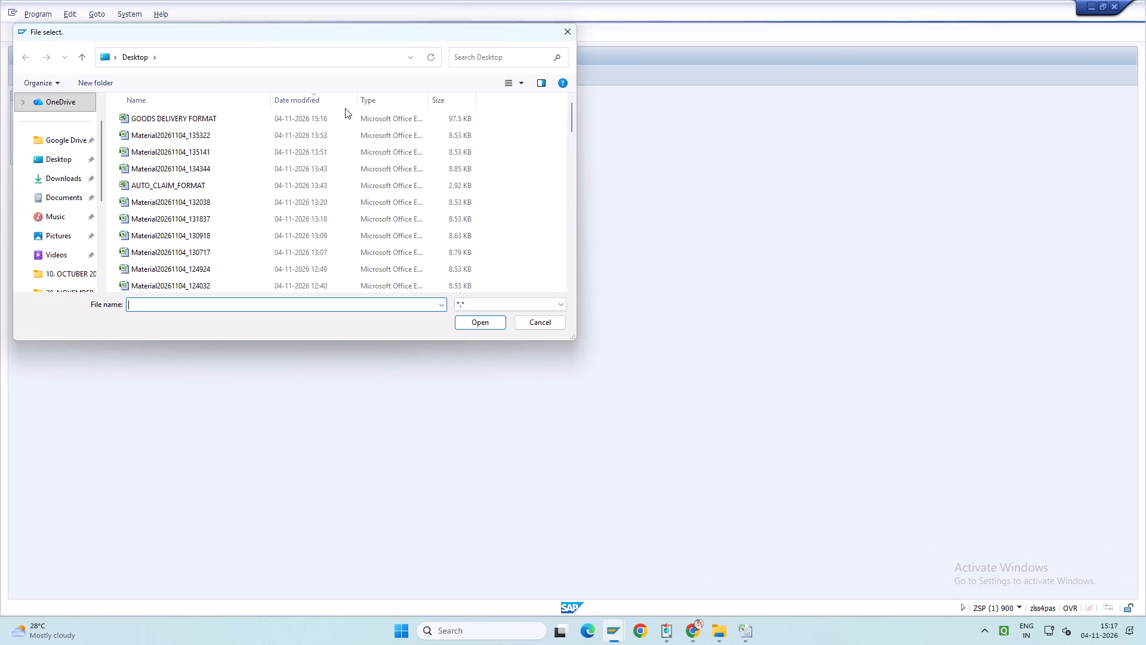
double_click(220, 115)
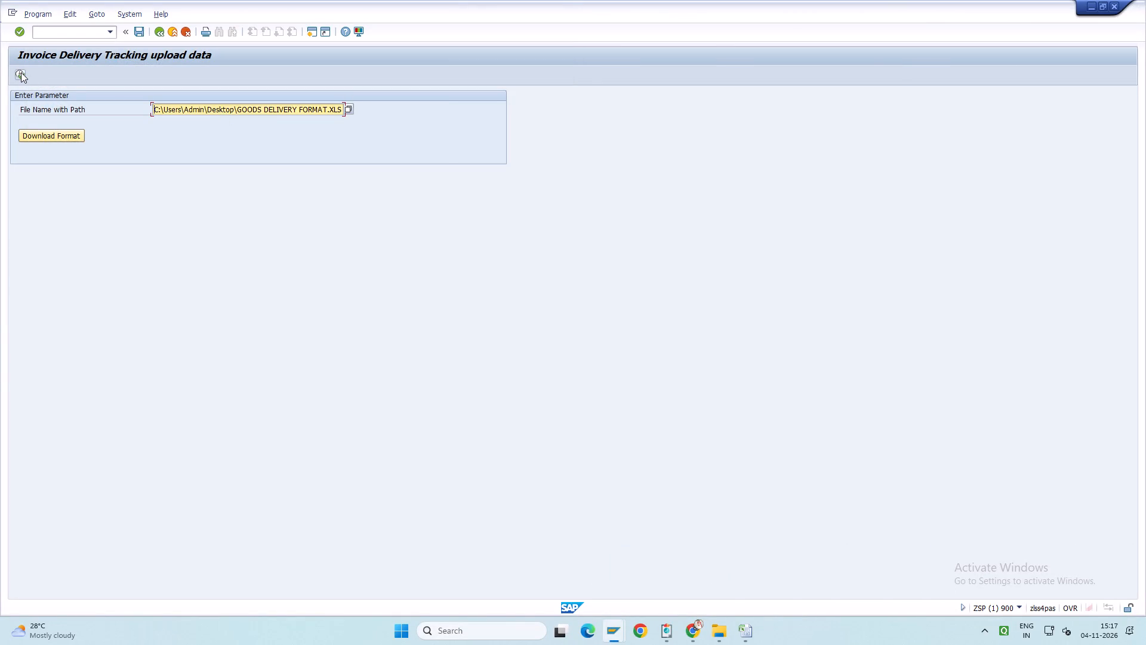
left_click(21, 72)
left_click(426, 340)
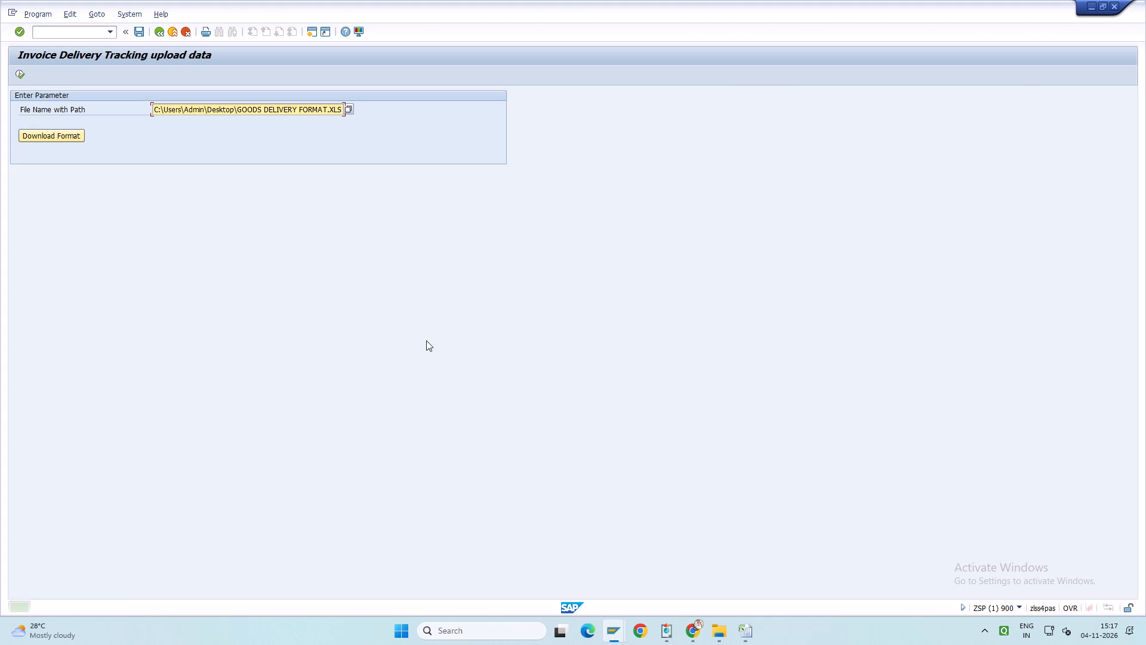
Open the Invoice Created report with transaction code /nzinv.
left_click(81, 33)
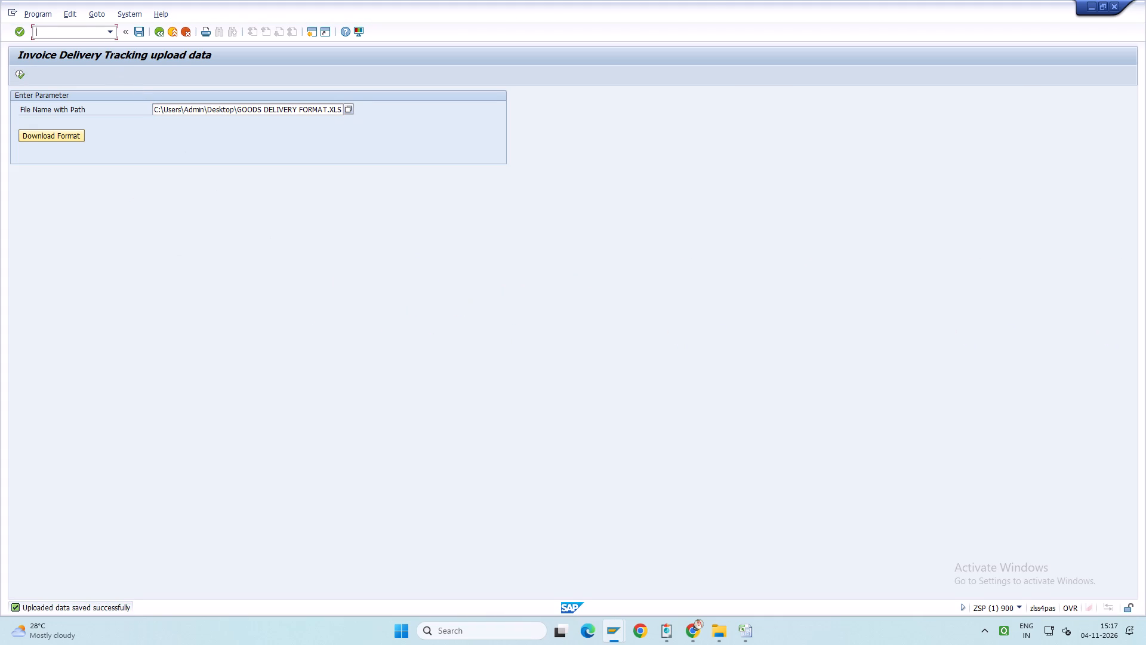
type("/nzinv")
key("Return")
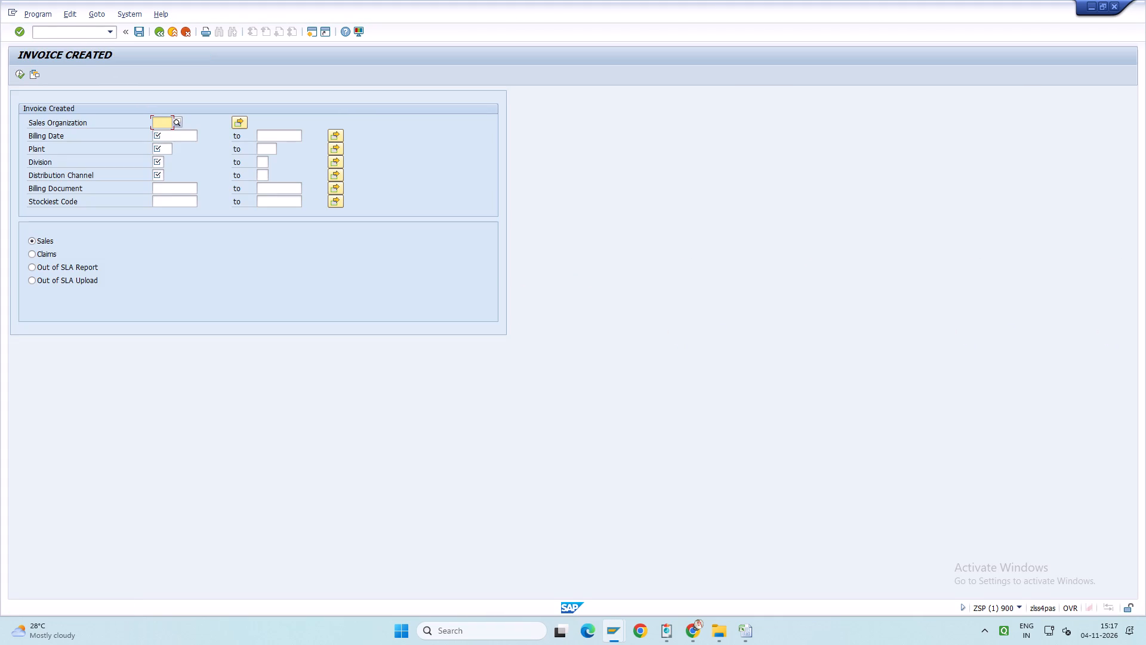
Set Sales Organization to 2920 and the Billing Date range to 26.10.2026 through 31.10.2026.
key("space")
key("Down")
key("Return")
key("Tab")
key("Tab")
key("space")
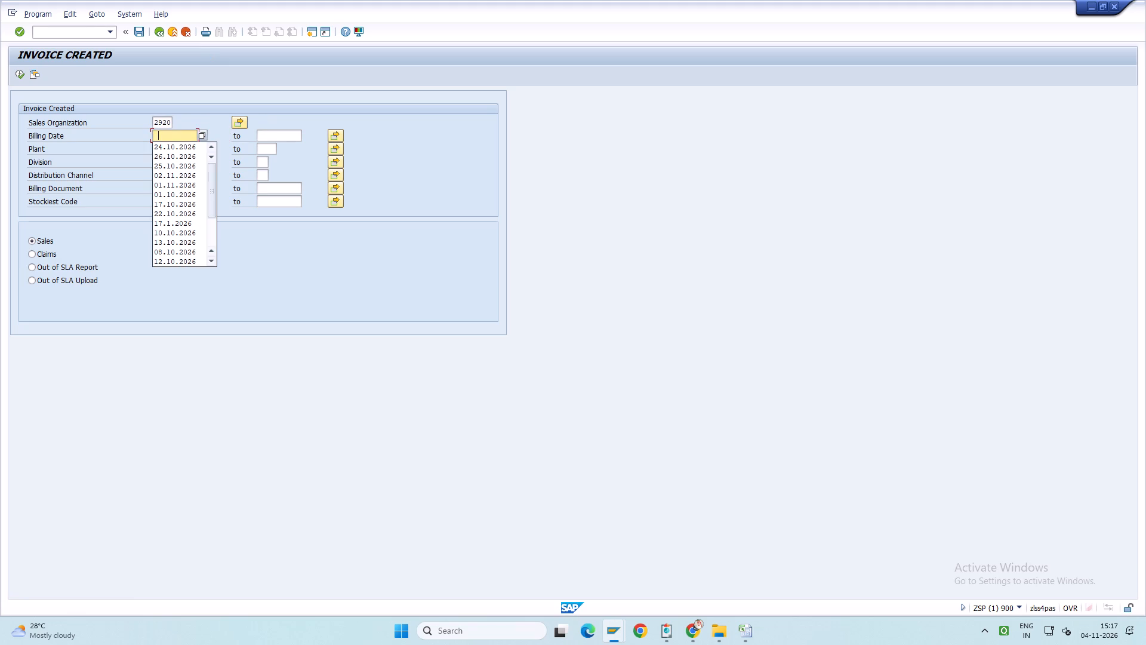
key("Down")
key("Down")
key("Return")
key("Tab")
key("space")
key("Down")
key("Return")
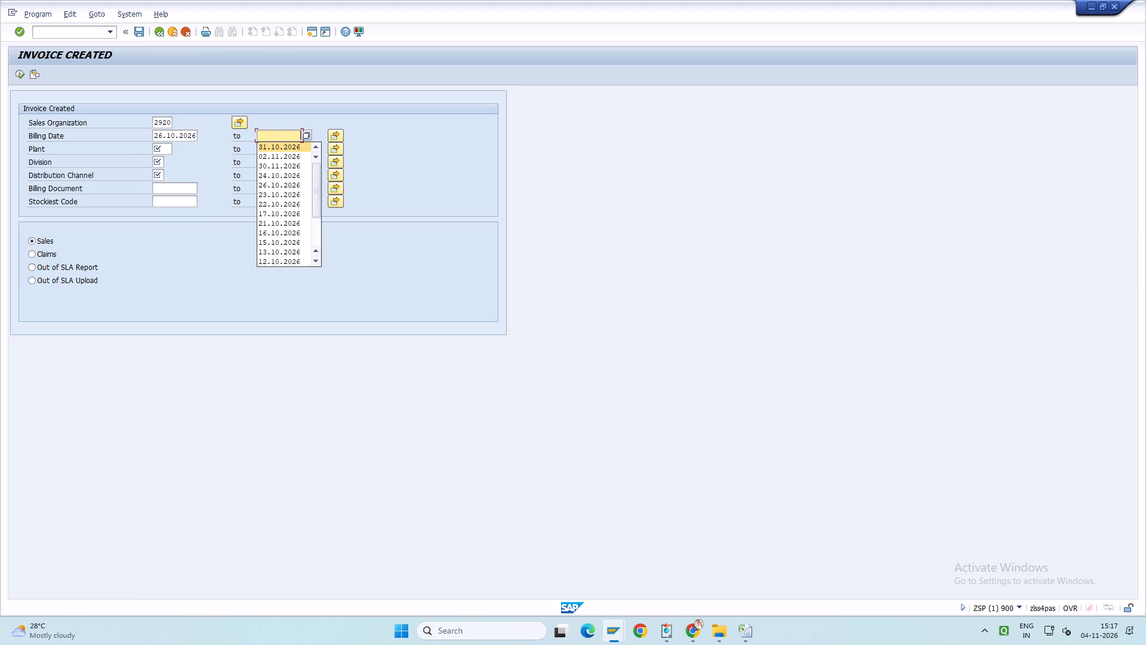
Set Plant to H552 and the Division range from 01 to zz.
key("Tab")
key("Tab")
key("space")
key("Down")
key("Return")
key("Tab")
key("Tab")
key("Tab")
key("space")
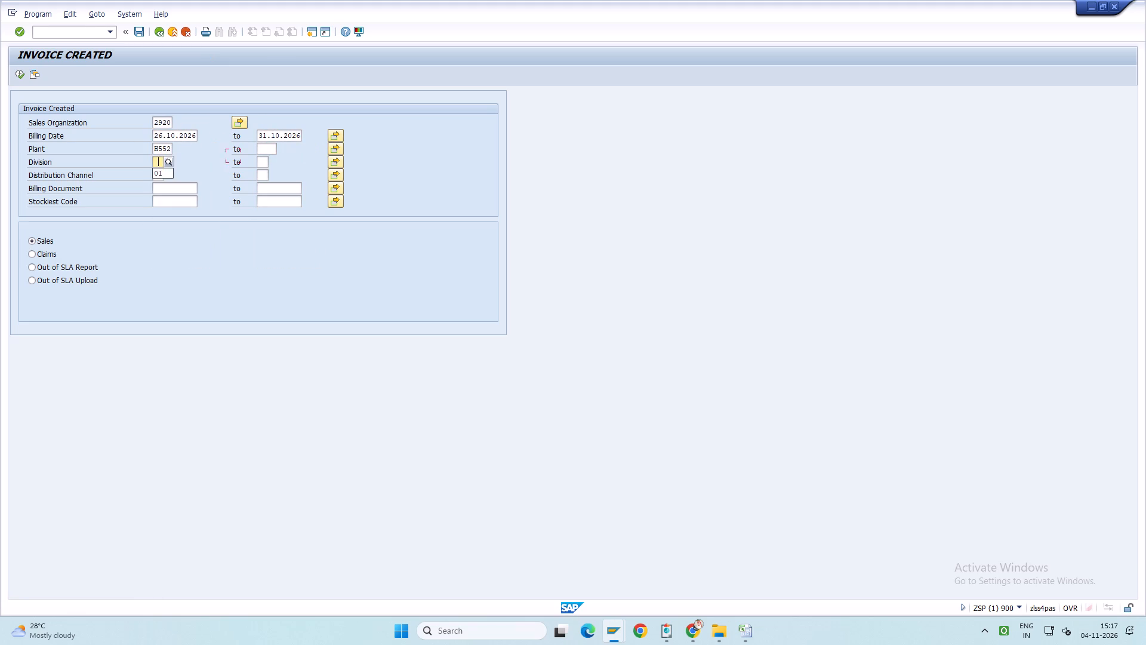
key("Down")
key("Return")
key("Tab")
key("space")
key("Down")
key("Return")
Fill the Distribution Channel range starting at 02 and enter 09 as a single value in its multiple selection.
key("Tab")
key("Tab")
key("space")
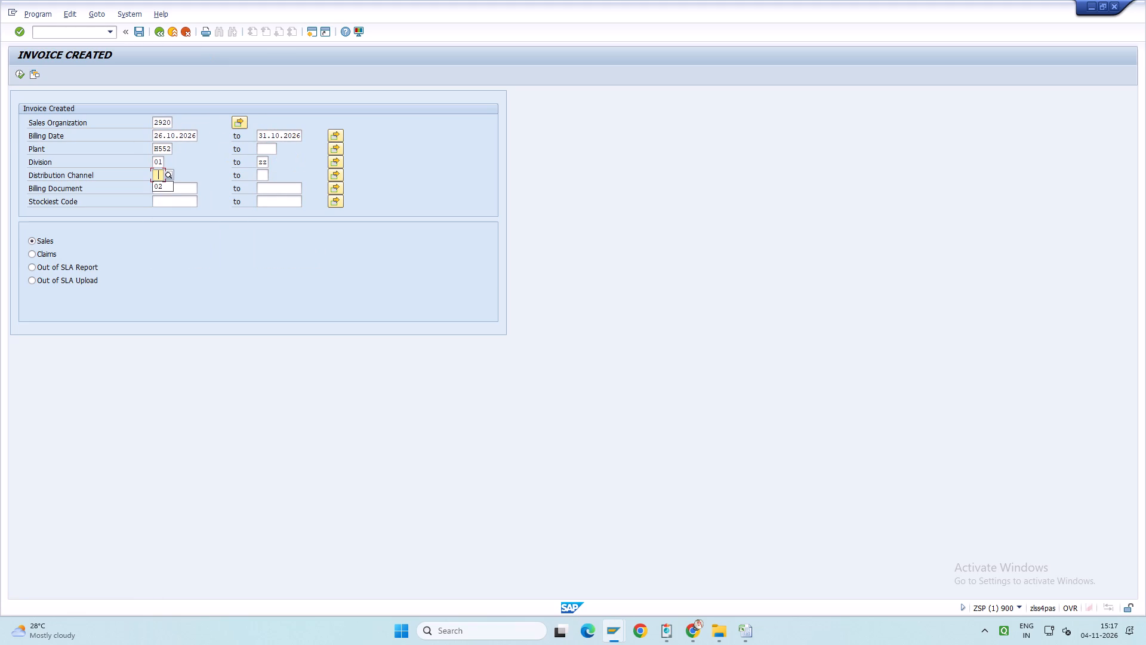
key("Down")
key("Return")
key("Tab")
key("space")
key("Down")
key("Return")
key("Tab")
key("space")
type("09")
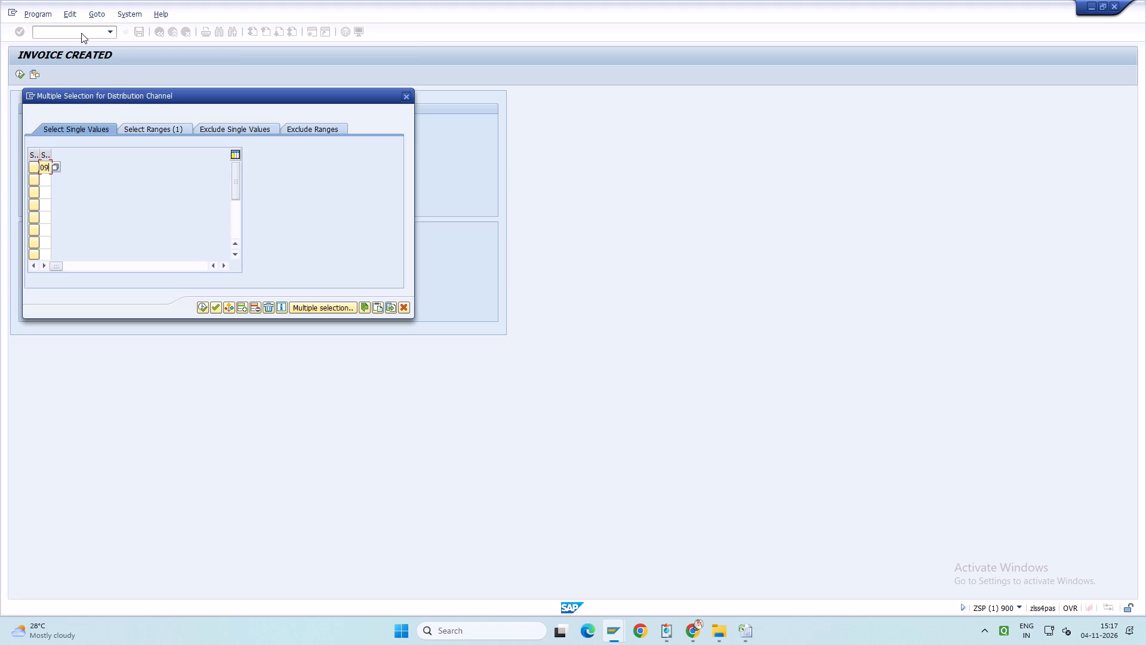
Accept distribution channel 09 in the Invoice Created selection and add plant 0552 alongside H552.
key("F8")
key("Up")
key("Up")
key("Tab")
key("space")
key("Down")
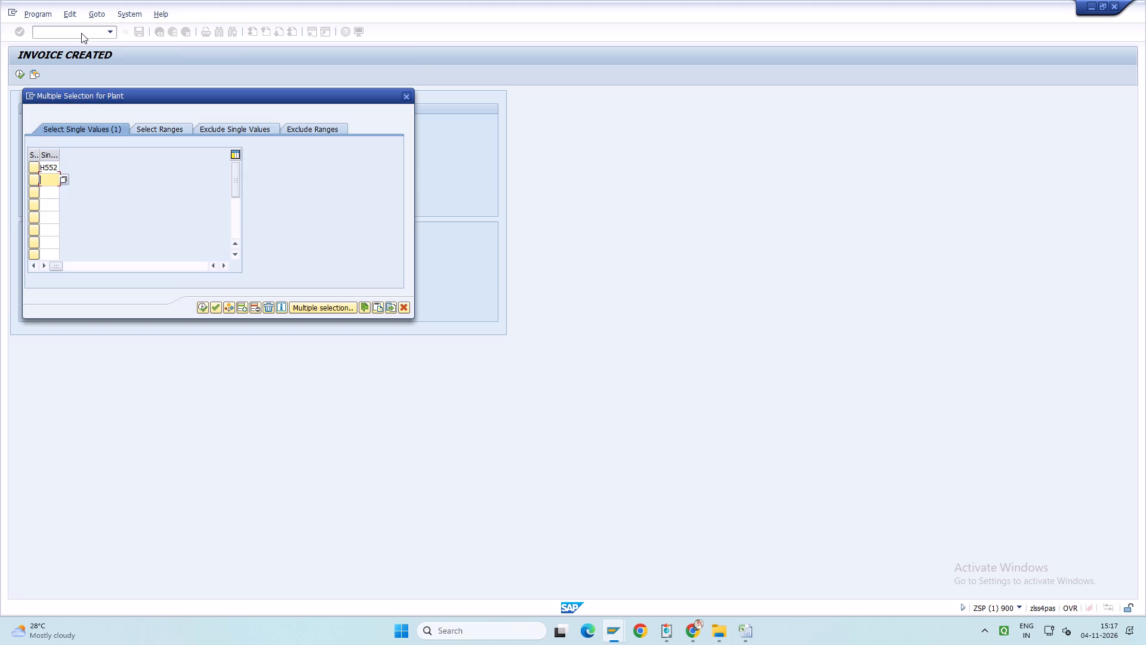
type("0552")
key("F8")
Add sales organization 1000 alongside 2920 and run the Invoice Created sales report.
key("Up")
key("Up")
key("Tab")
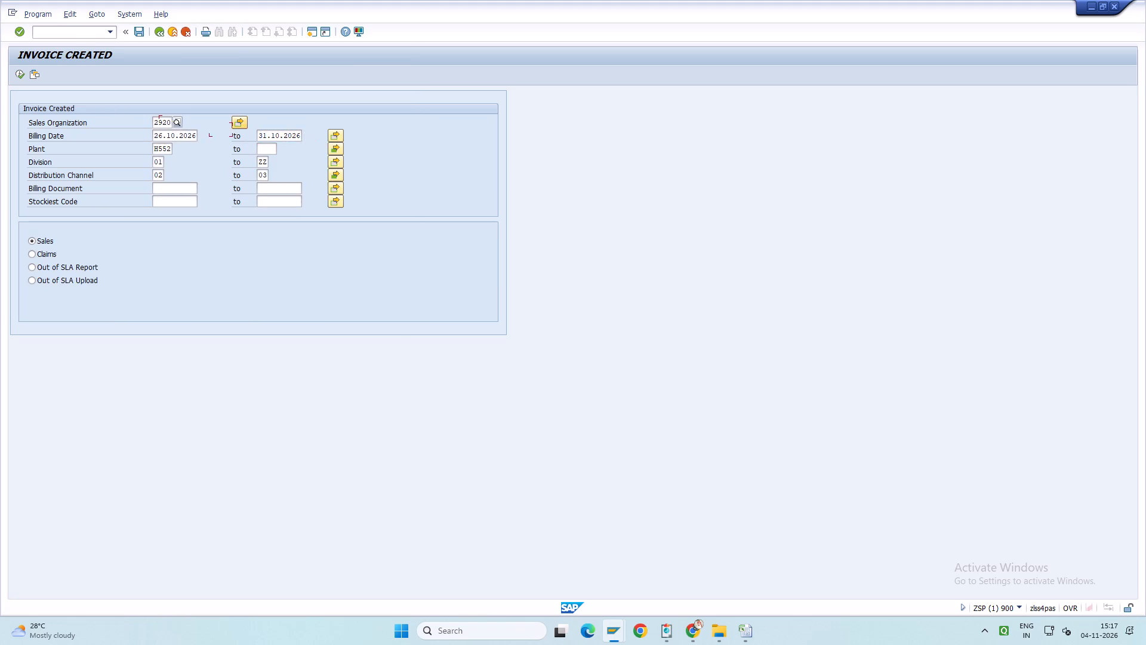
key("space")
key("Down")
type("1000")
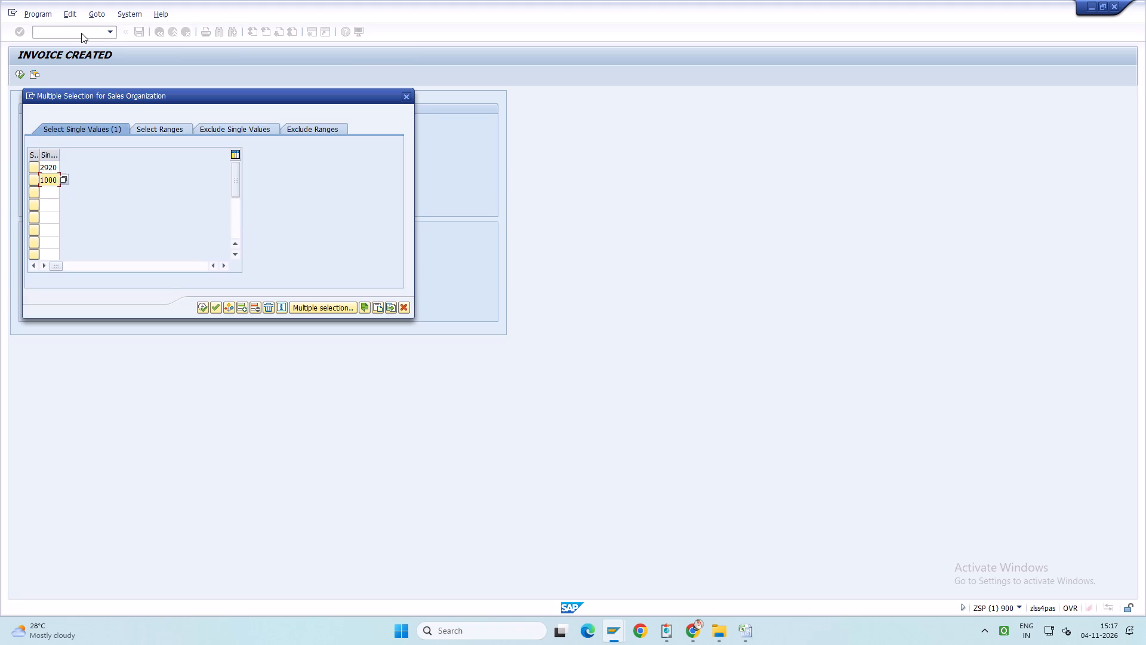
key("F8")
key("F8")
key("F8")
key("F8")
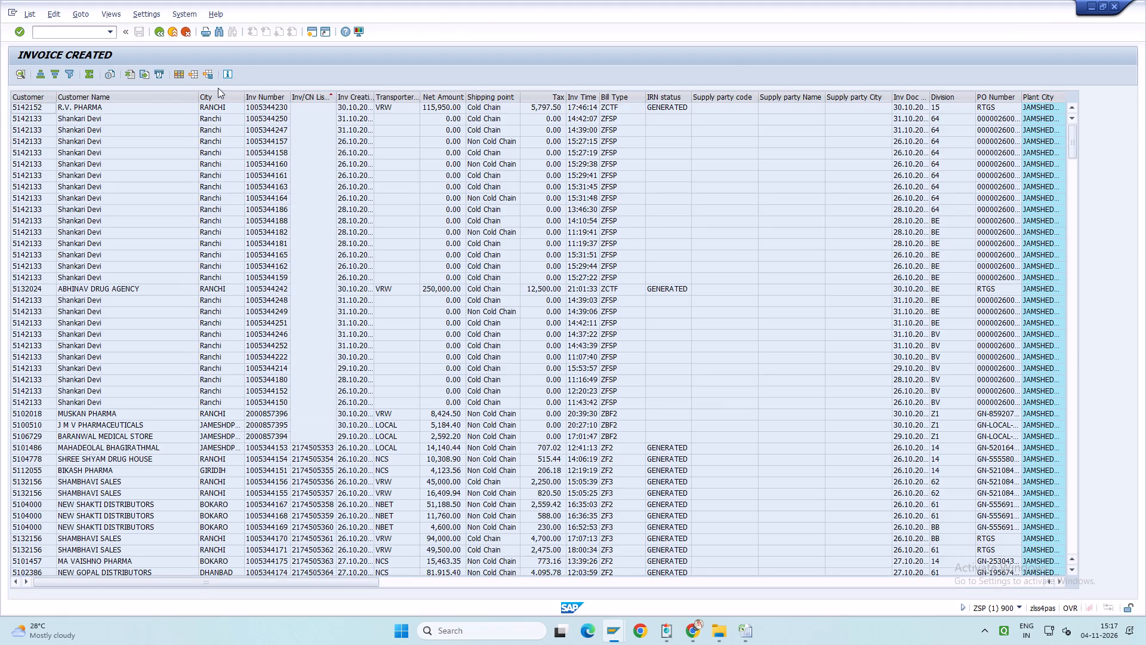
Apply the //DELIVERY layout, Goods Delivery data, to the invoice report.
left_click(193, 77)
left_click_drag(331, 284, 329, 183)
scroll(195, 264, "down", 3)
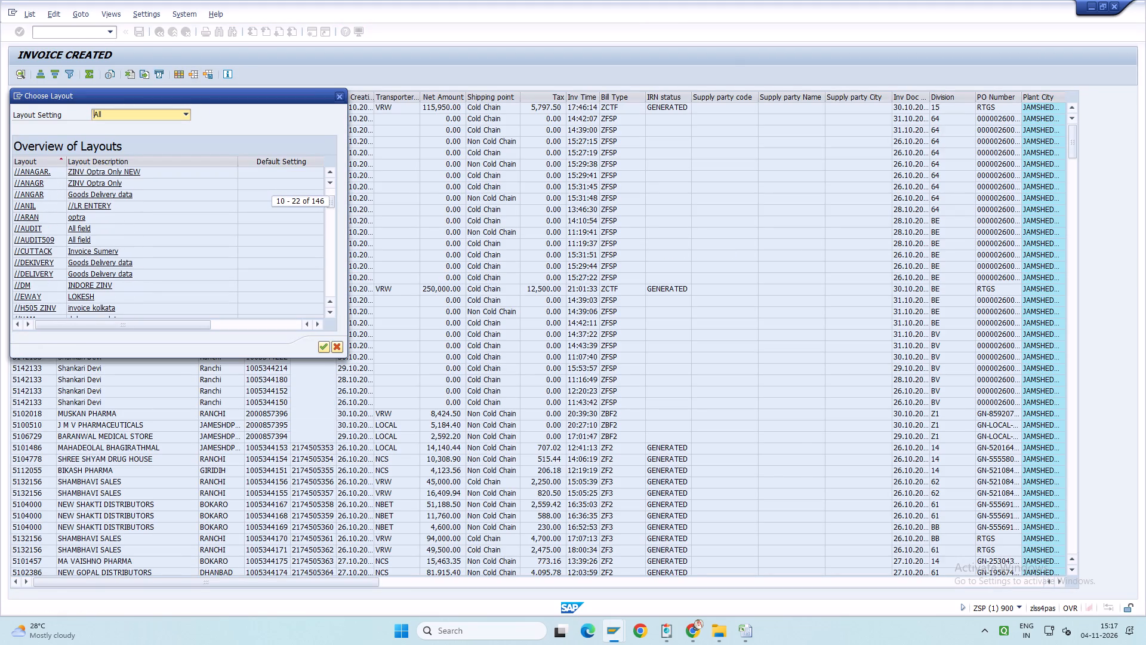
left_click(149, 276)
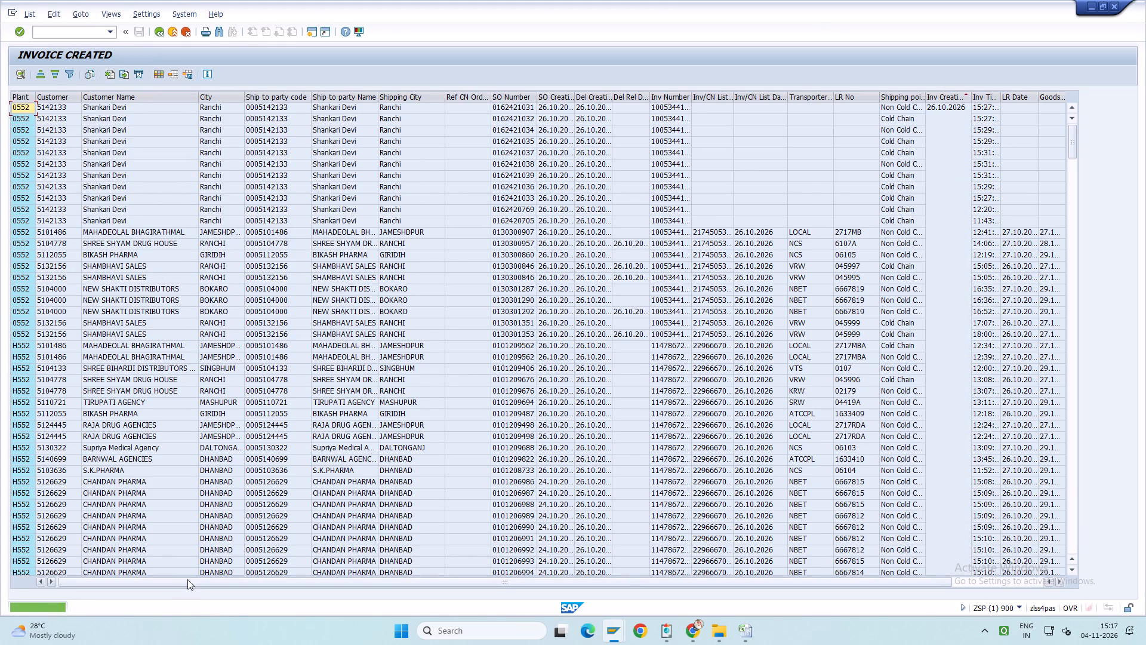
Check the LR Date and Goods Delivery date columns in the invoice report through to the last record.
left_click_drag(187, 579, 673, 559)
scroll(896, 334, "down", 4)
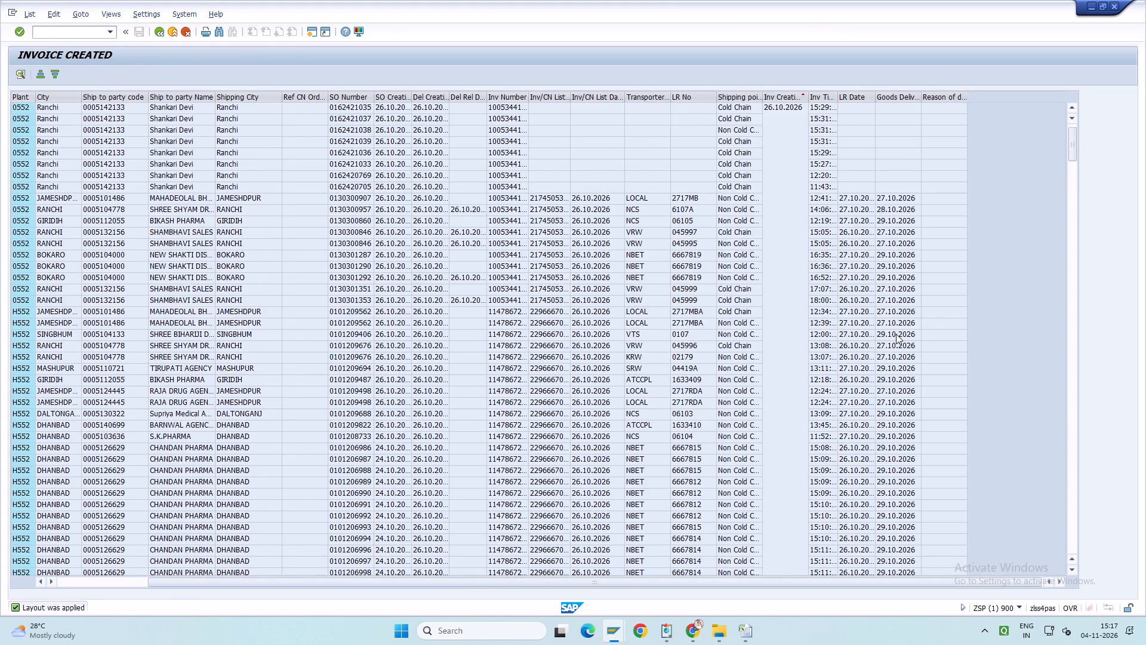
scroll(896, 334, "down", 20)
scroll(896, 334, "down", 9)
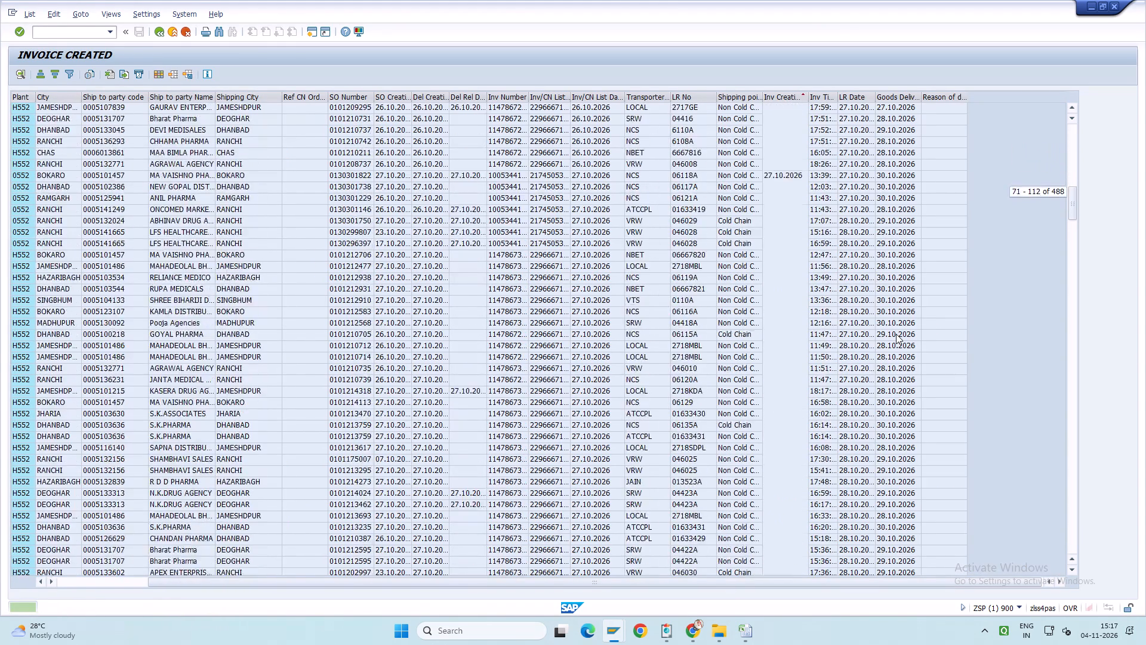
scroll(896, 334, "down", 20)
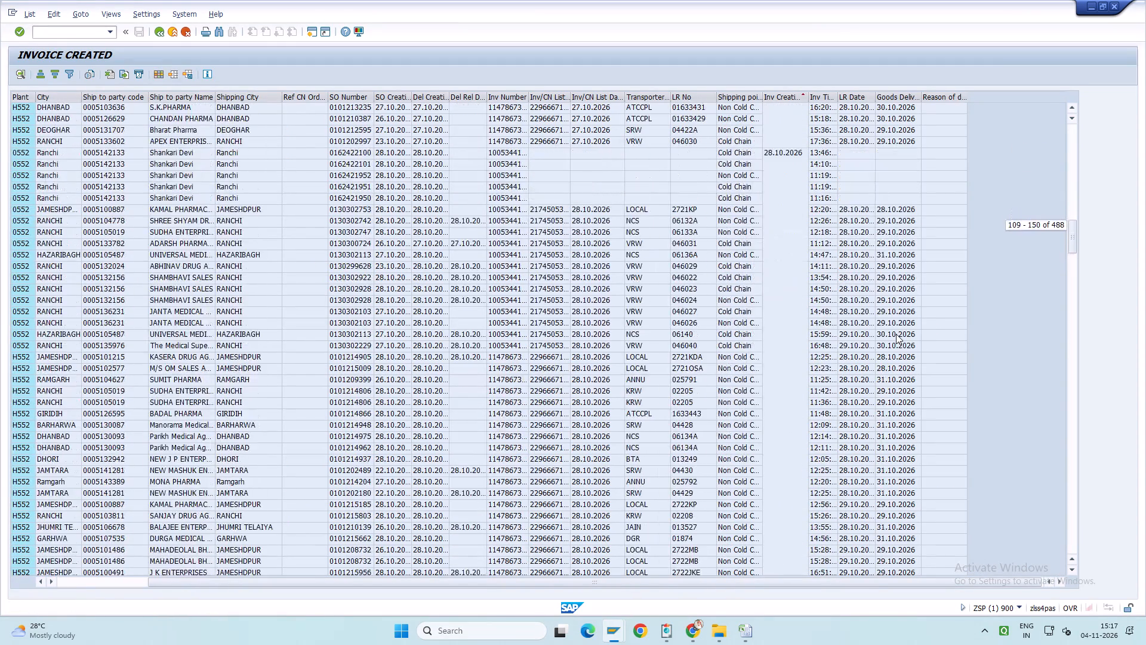
scroll(896, 334, "down", 20)
scroll(896, 334, "down", 3)
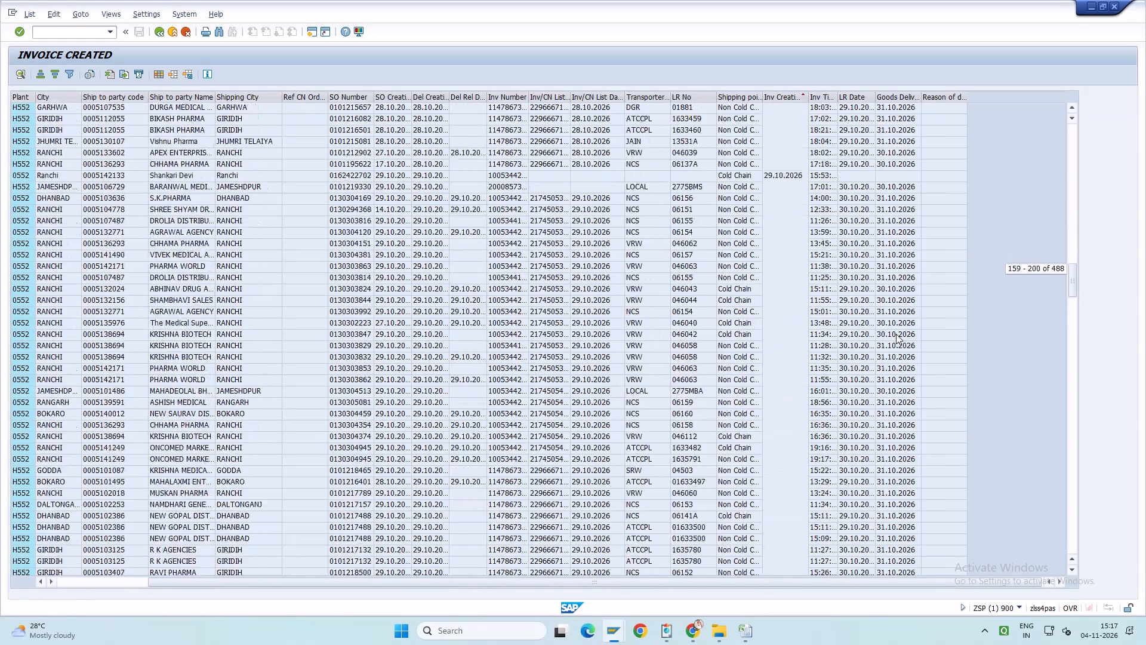
scroll(896, 334, "down", 7)
scroll(896, 334, "down", 20)
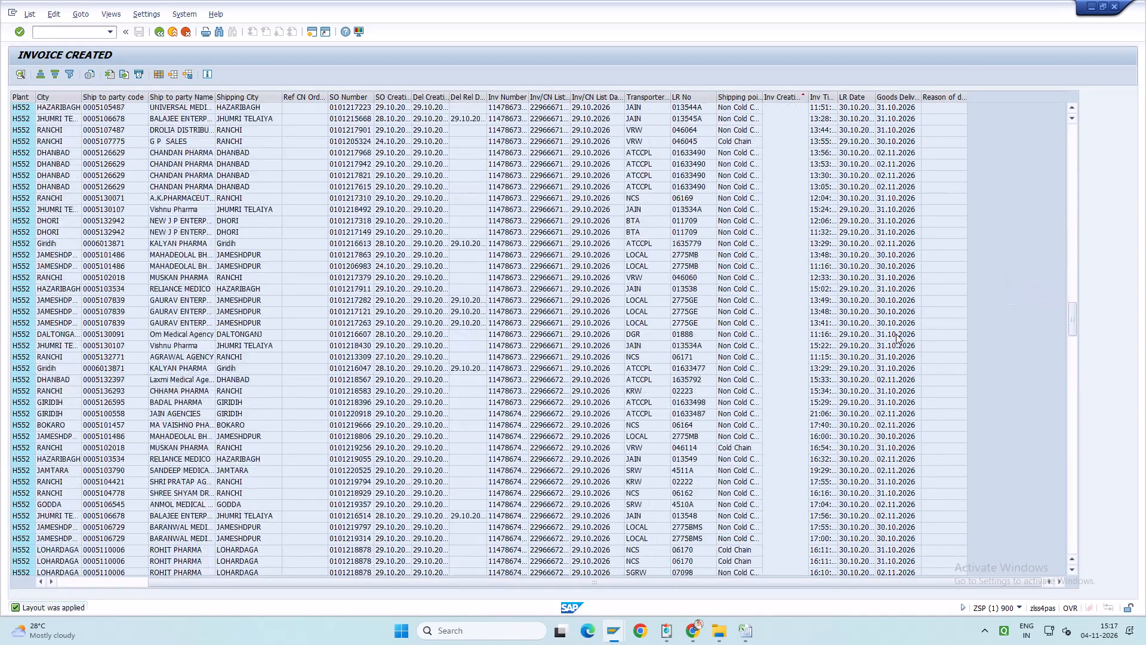
scroll(896, 334, "down", 20)
scroll(896, 334, "down", 11)
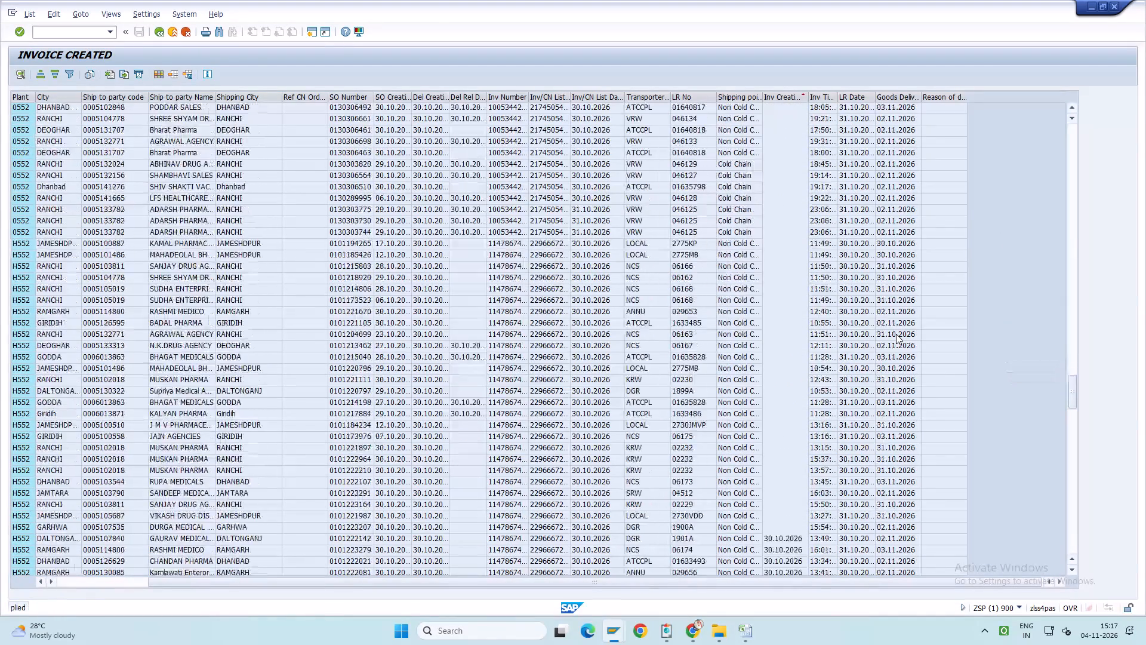
scroll(896, 334, "down", 18)
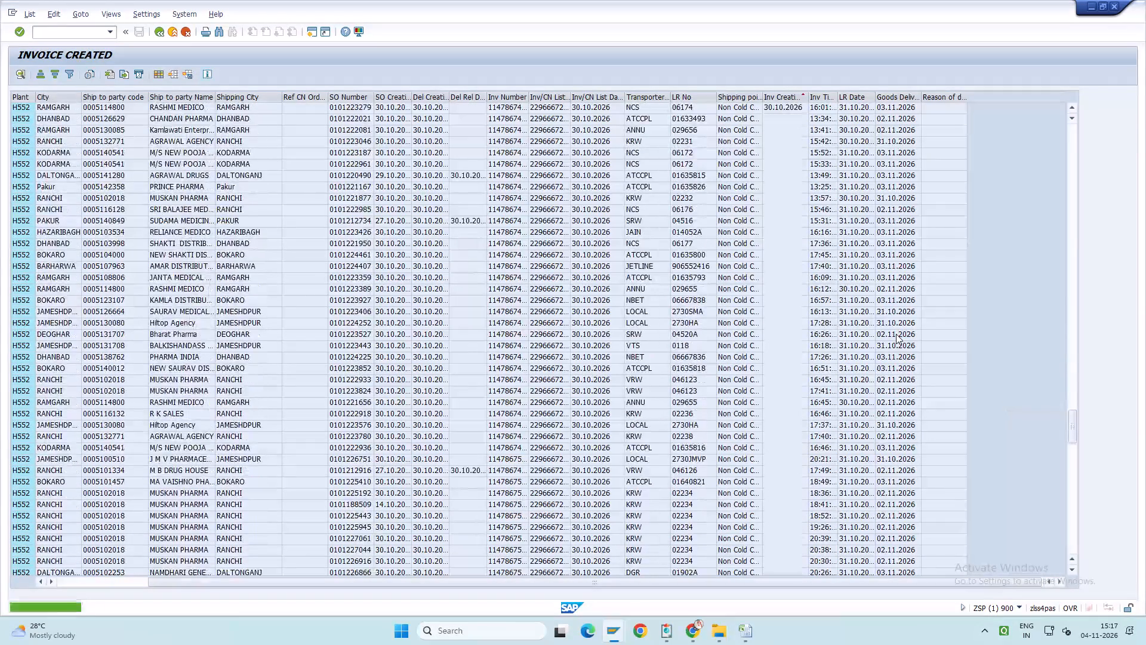
scroll(896, 334, "down", 20)
scroll(896, 334, "down", 10)
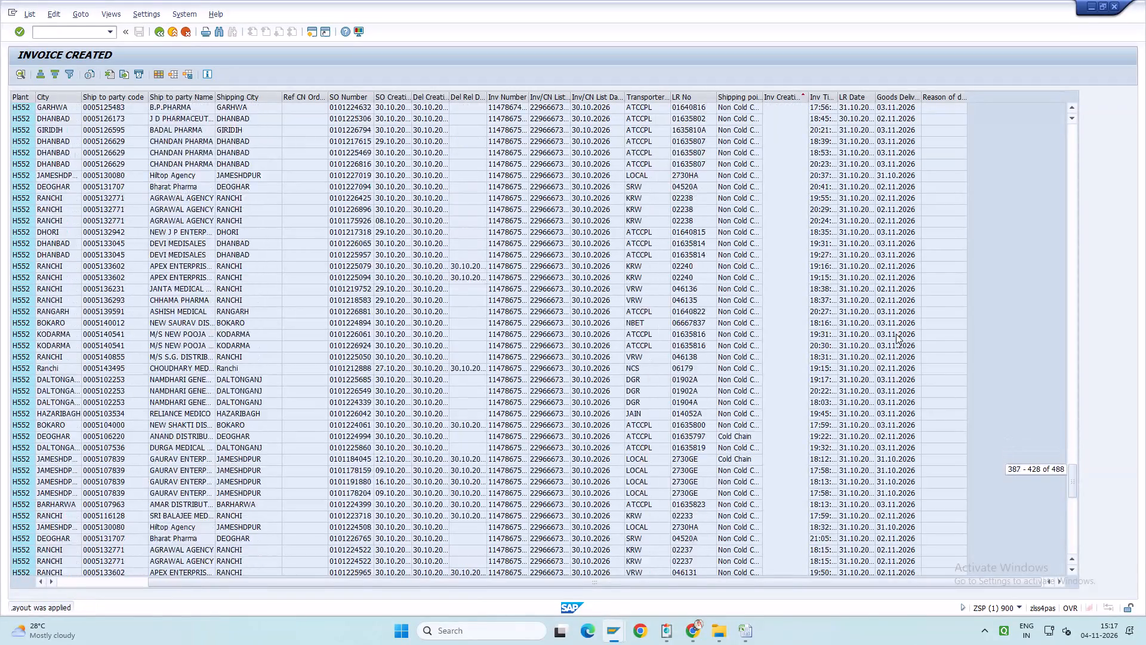
scroll(896, 334, "down", 11)
scroll(896, 334, "down", 18)
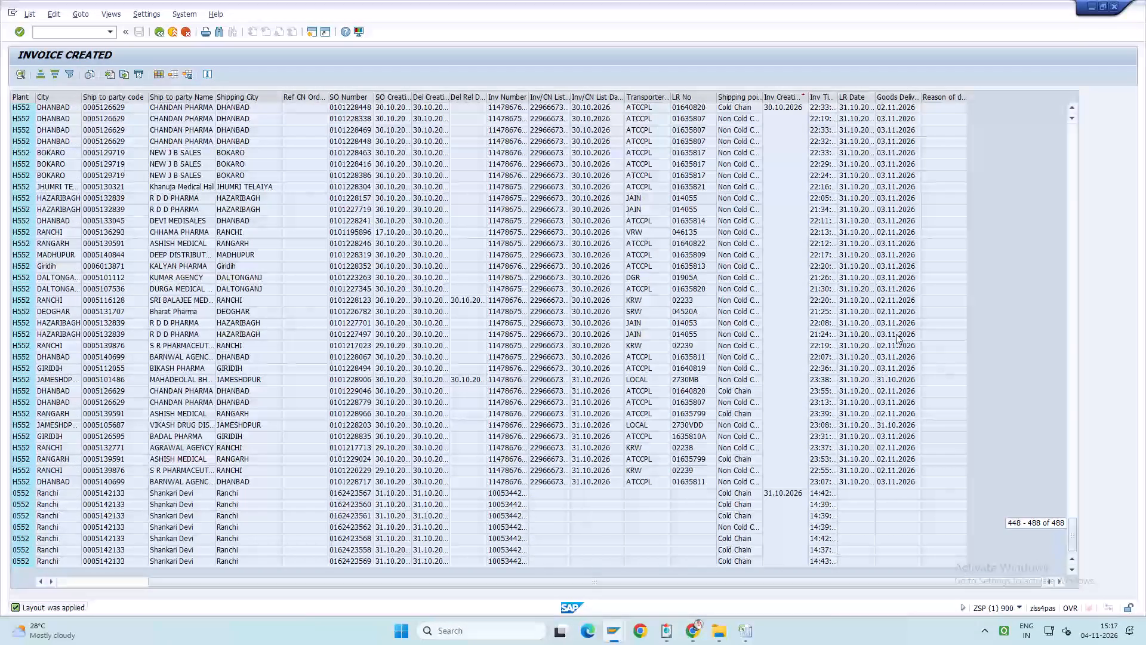
scroll(896, 334, "down", 6)
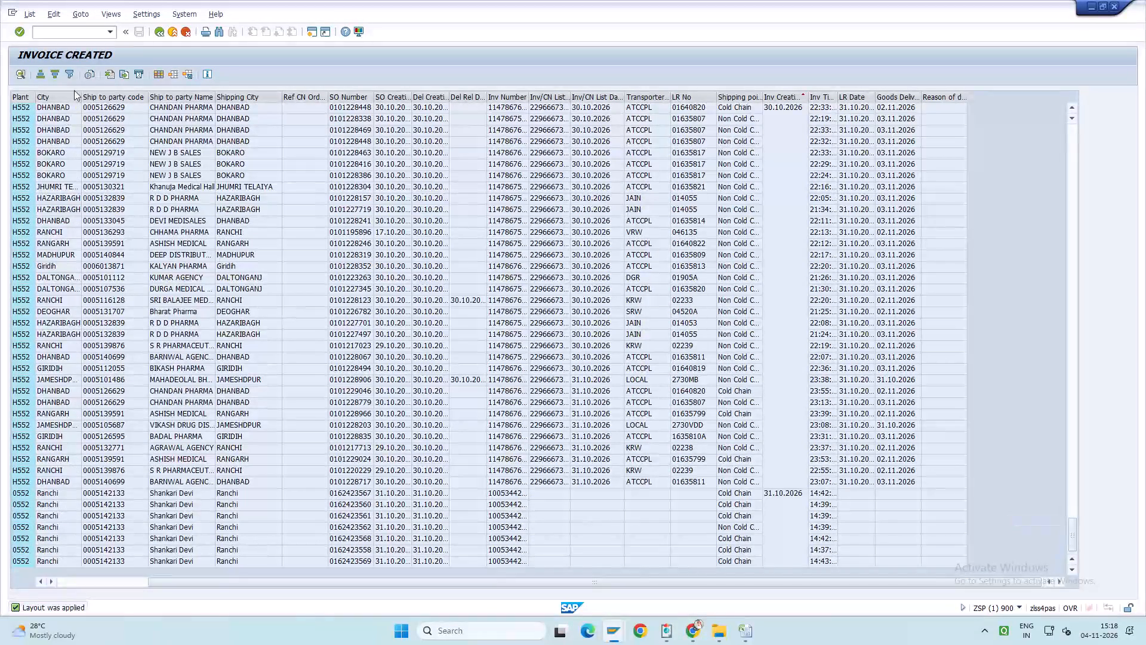
Leave the invoice report and return to SAP Easy Access.
left_click(110, 29)
left_click(102, 60)
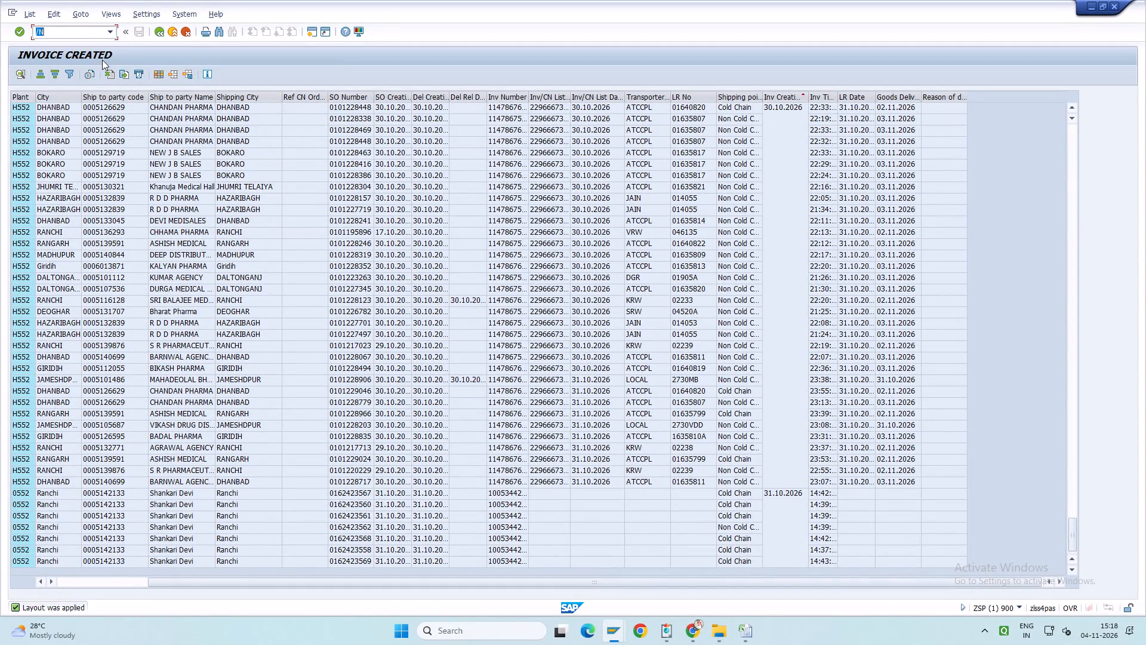
key("Return")
Switch to the 26.10.2026 - 30.10.2026--UPDATED workbook in Excel, save it and close it.
key("alt+Tab")
key("alt+Tab")
key("alt+Tab")
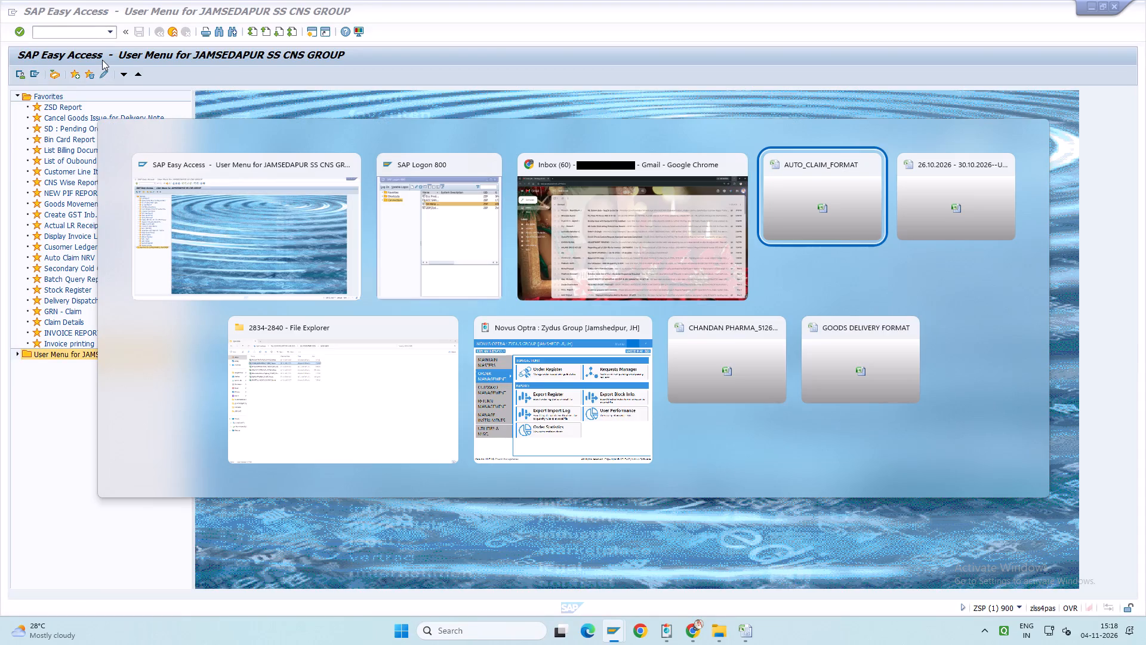
key("alt+Tab")
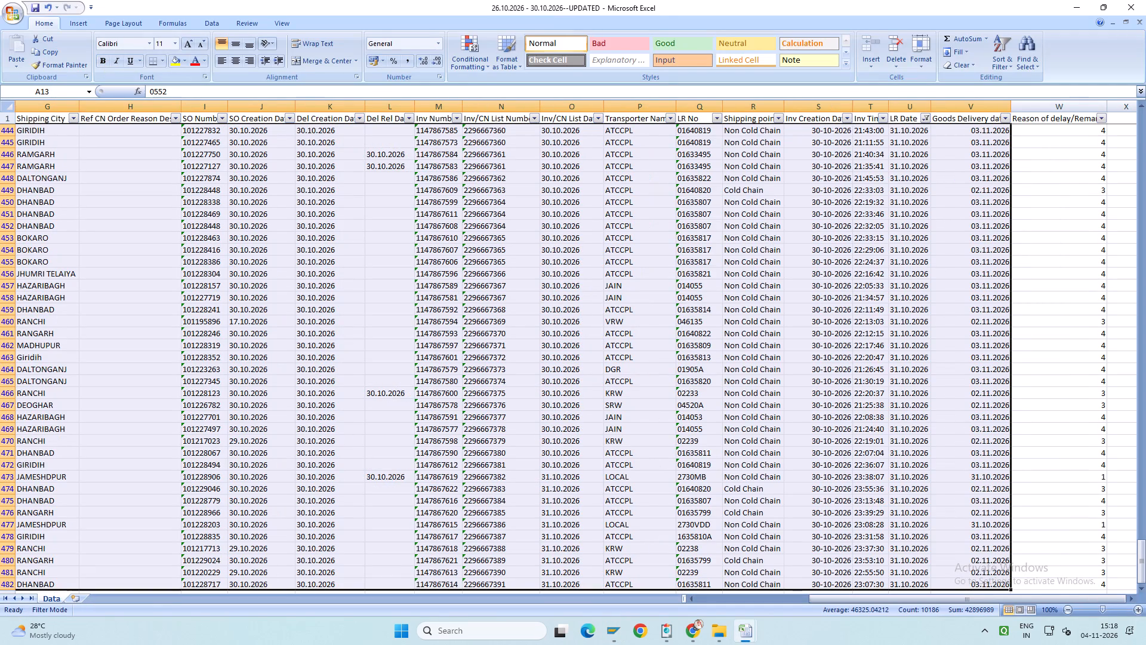
key("ctrl+s")
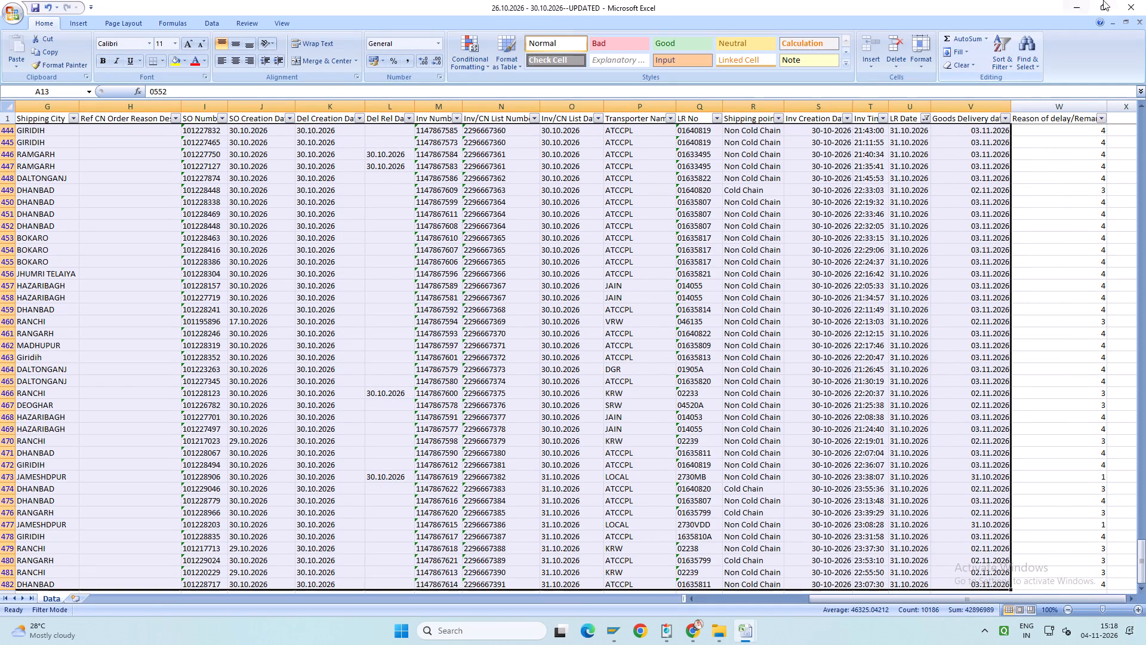
left_click(1144, 8)
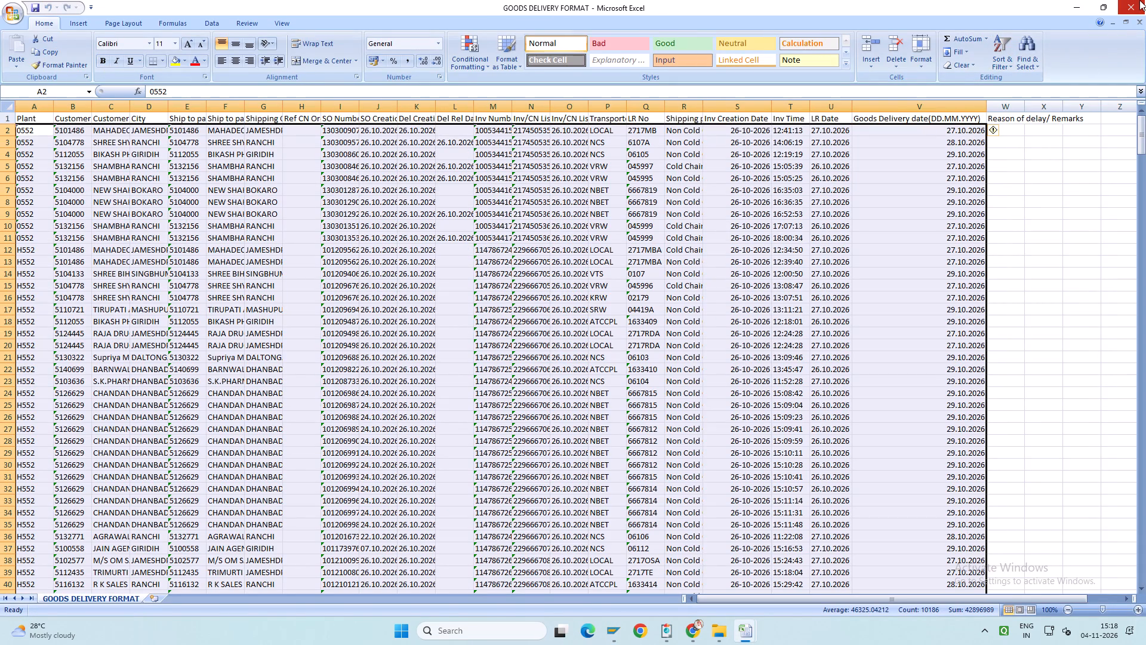
Save GOODS DELIVERY FORMAT, keeping the Text (Tab delimited) format, and close the workbook.
key("ctrl+s")
left_click(529, 353)
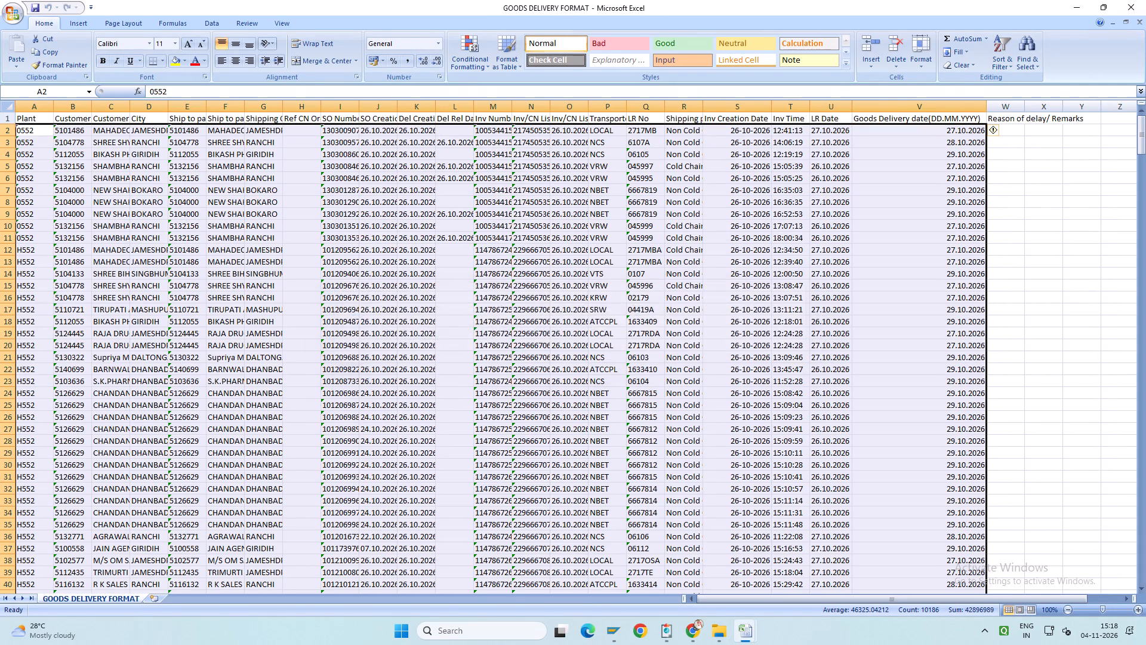
left_click(1145, 0)
left_click(535, 340)
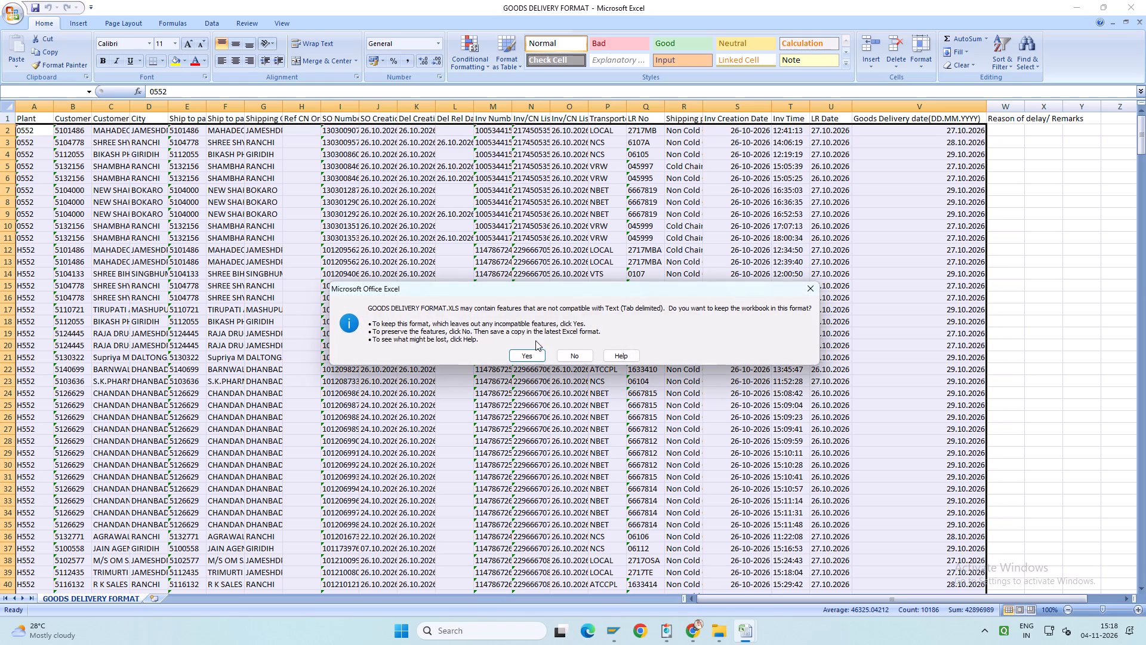
left_click(543, 356)
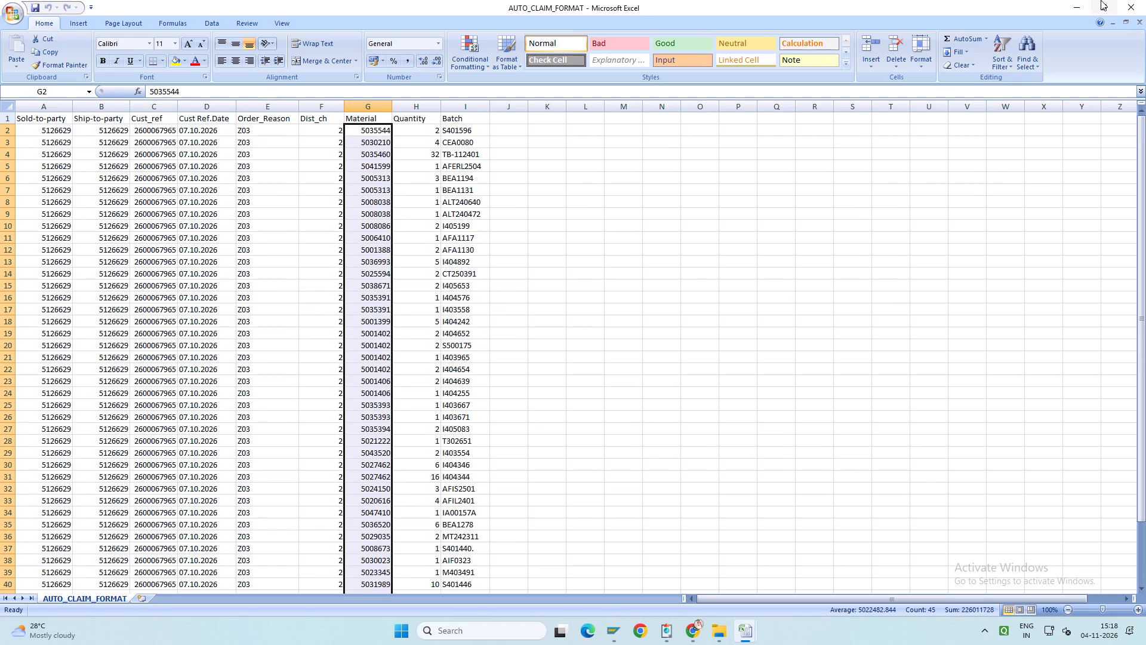
Switch to File Explorer and check the existing 26.10.2026 - 30.10.2026 workbook in the desktop's GOODS DELIVERIES > 10. OCTUBER 2026 folder.
left_click(1079, 0)
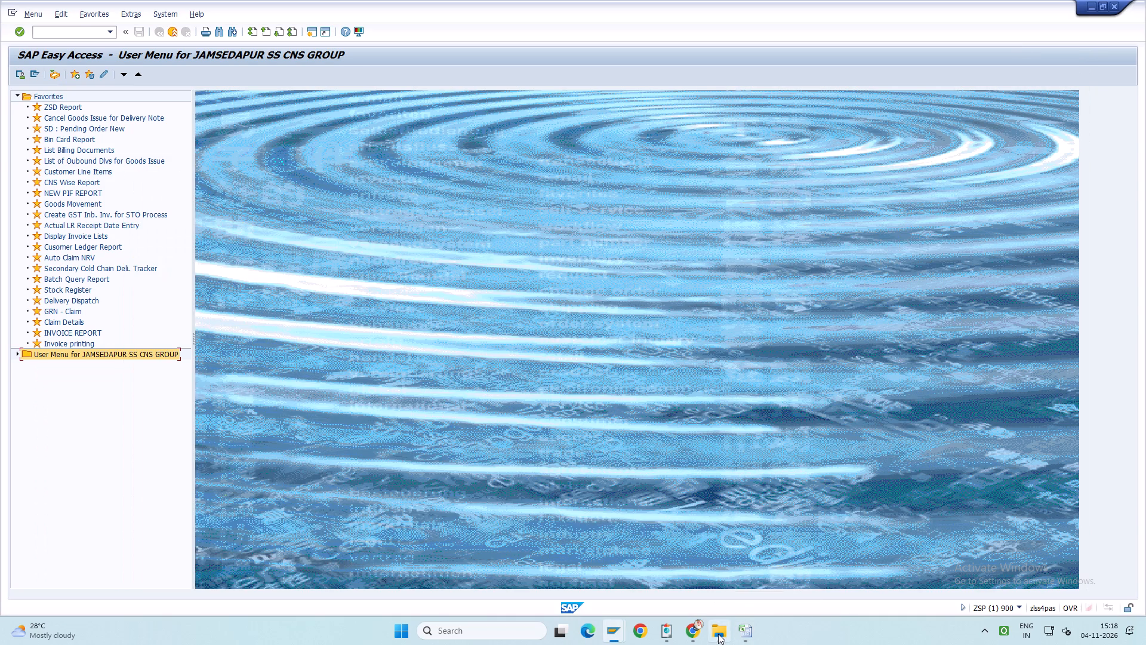
left_click(718, 634)
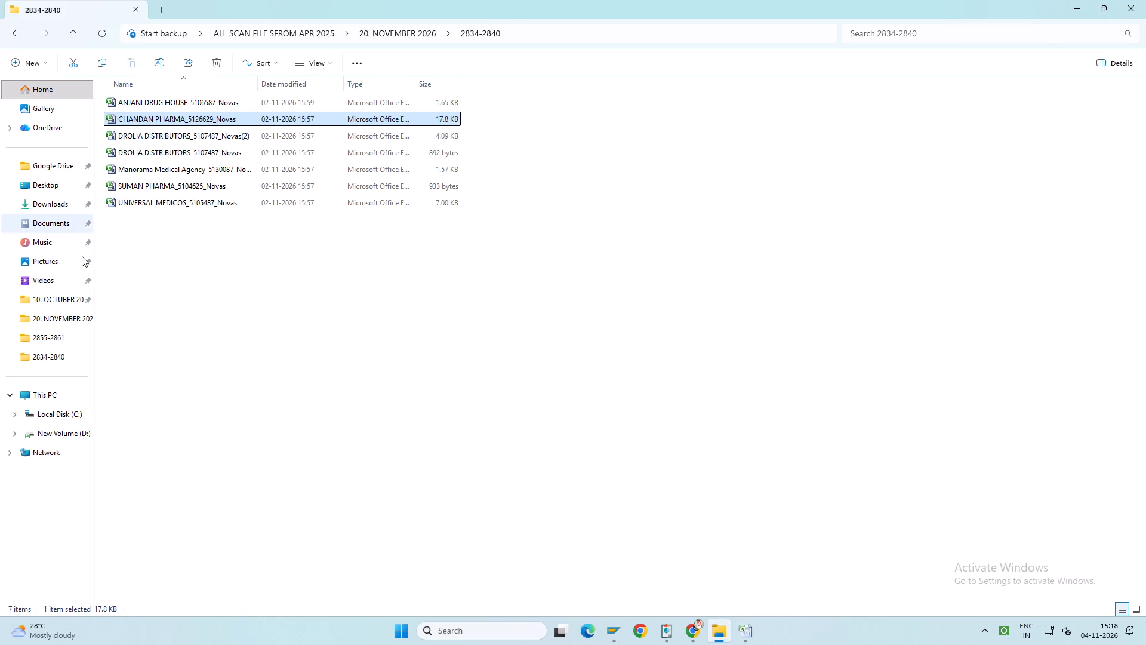
left_click(1083, 1)
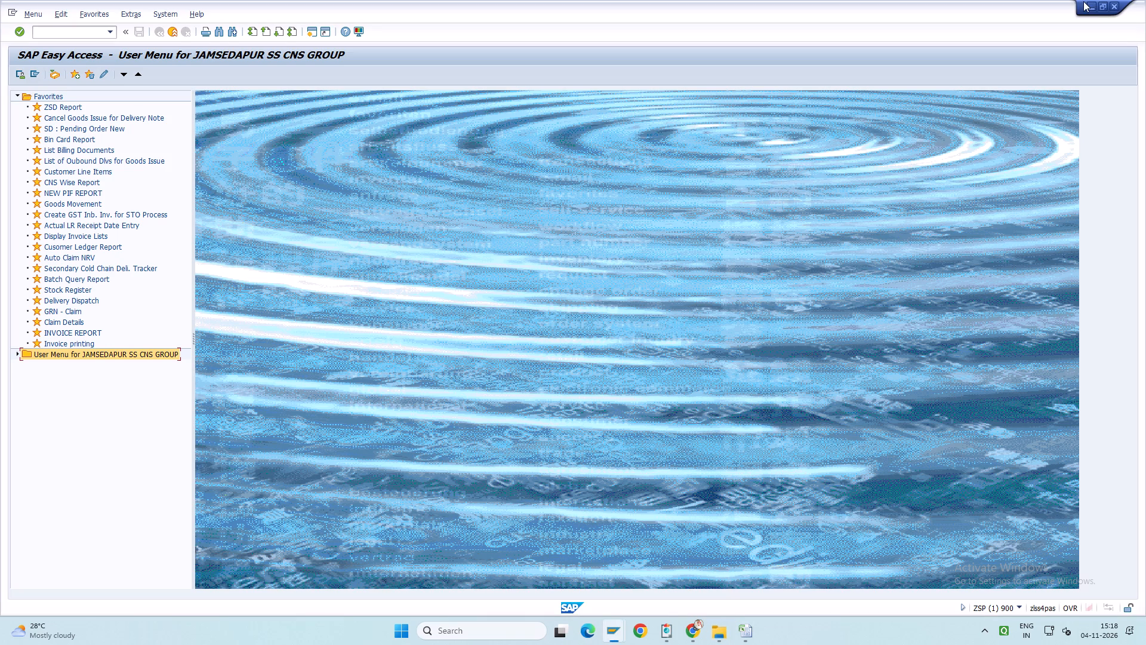
key("super+d")
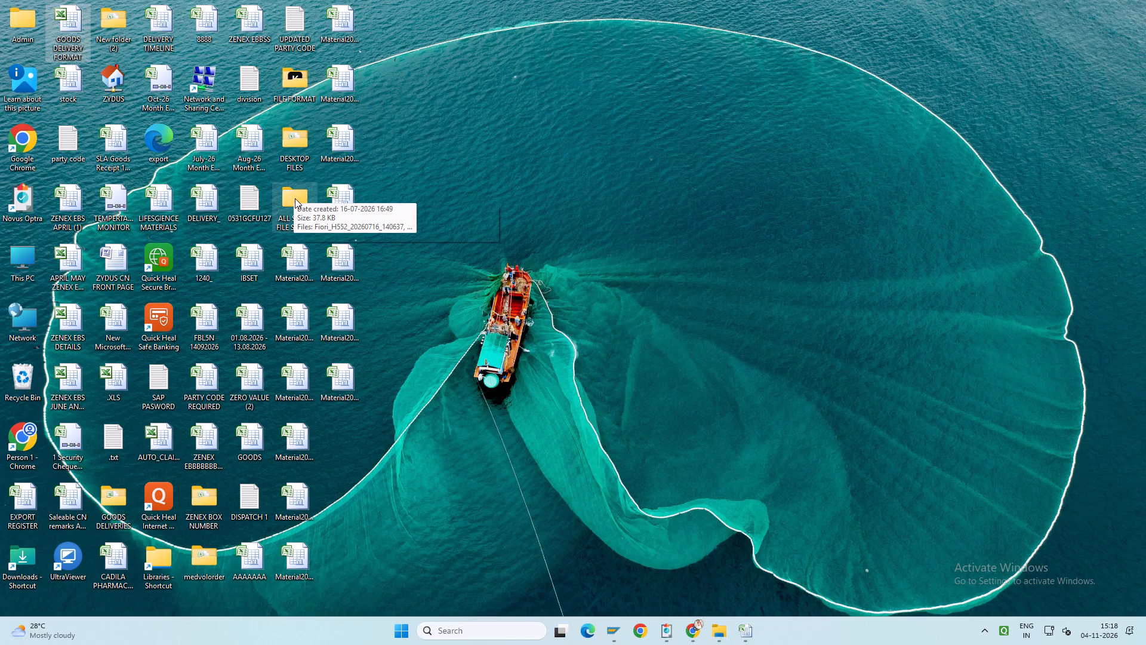
double_click(113, 502)
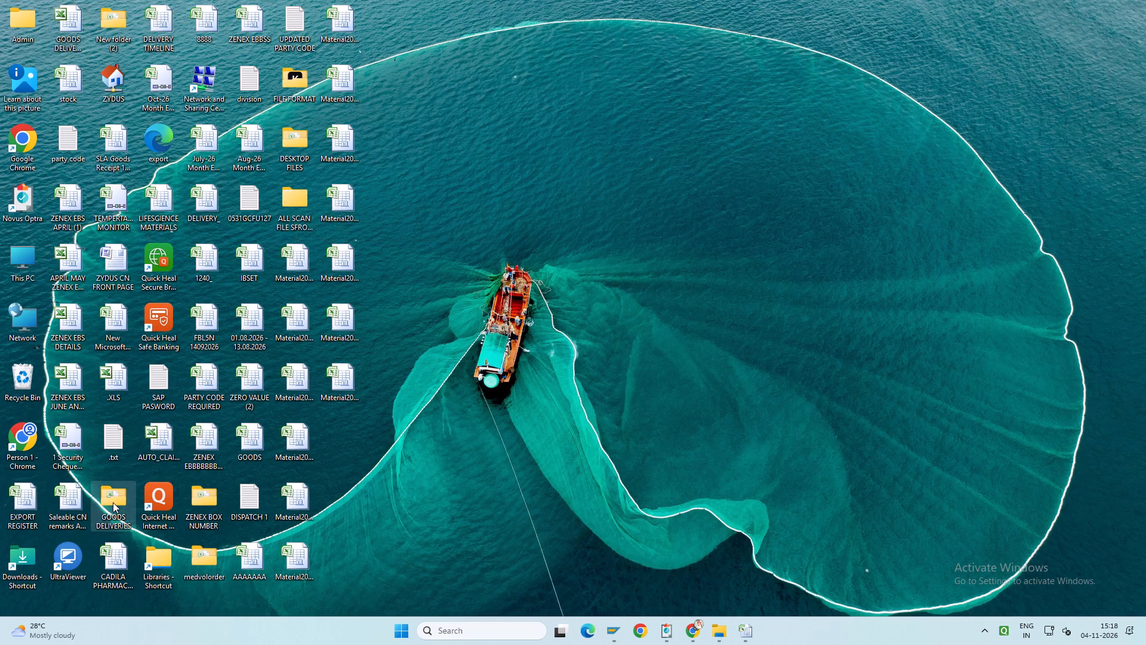
double_click(178, 249)
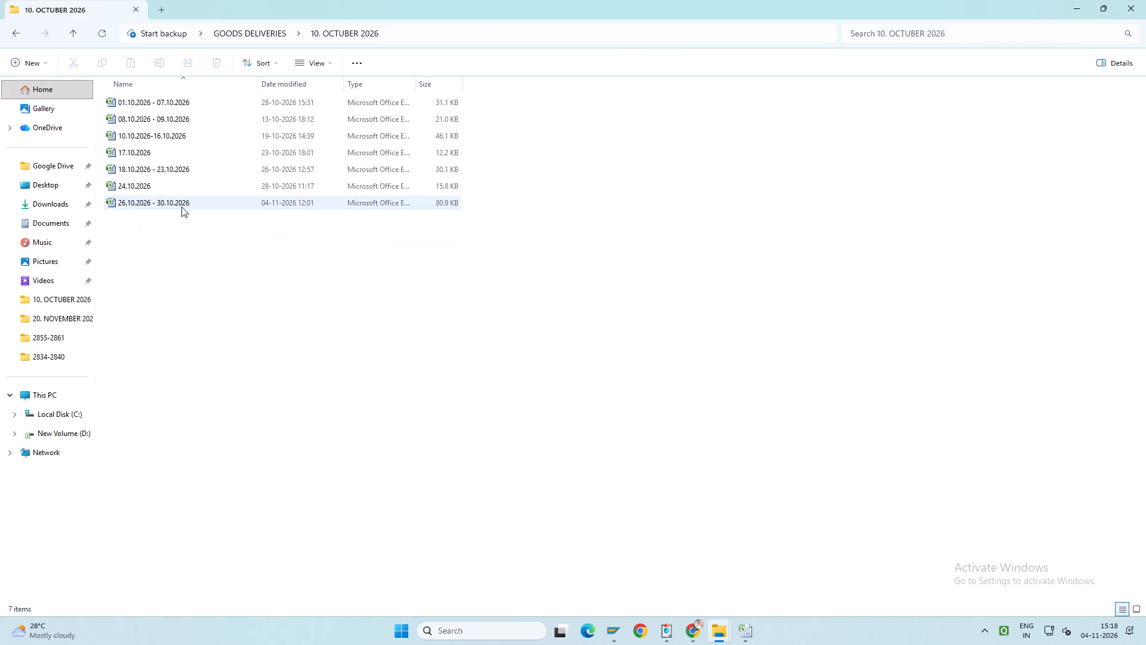
left_click(181, 204)
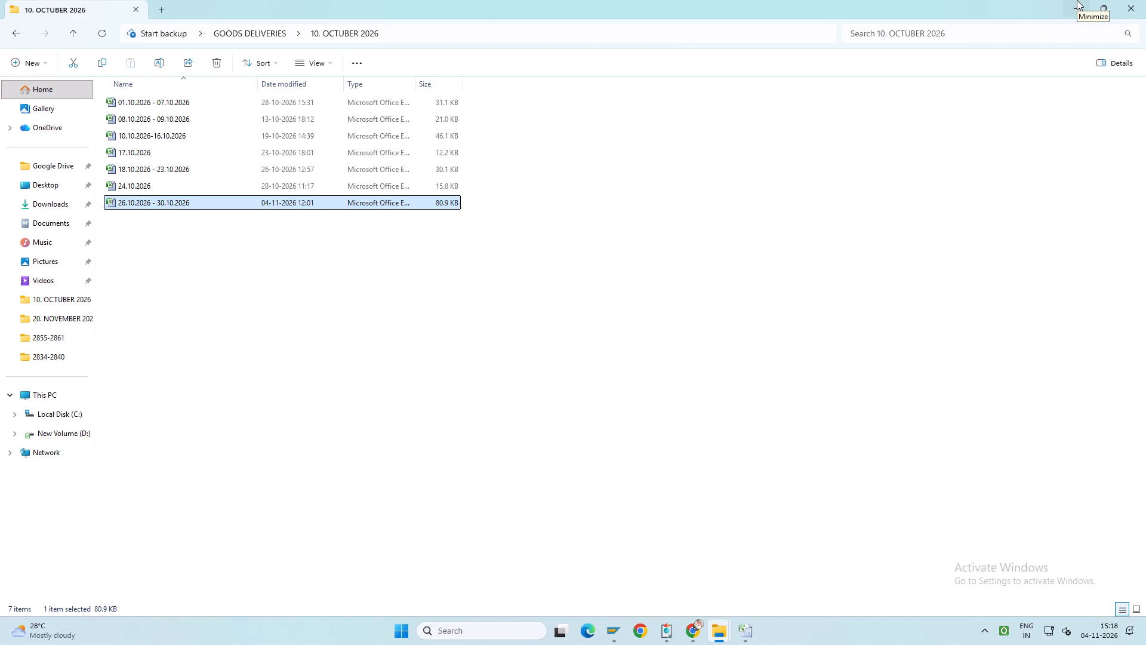
Move the 26.10.2026 - 30.10.2026--UPDATED workbook from Downloads into Desktop > GOODS DELIVERIES > 10. OCTUBER 2026 and close the folder window.
left_click(63, 202)
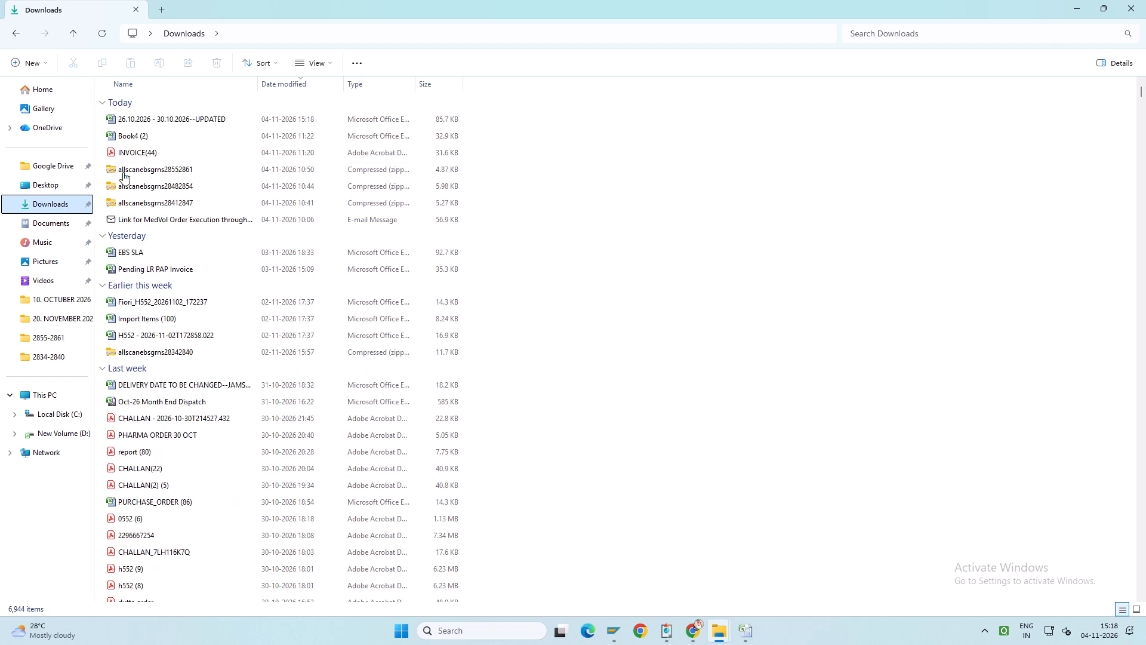
left_click(158, 117)
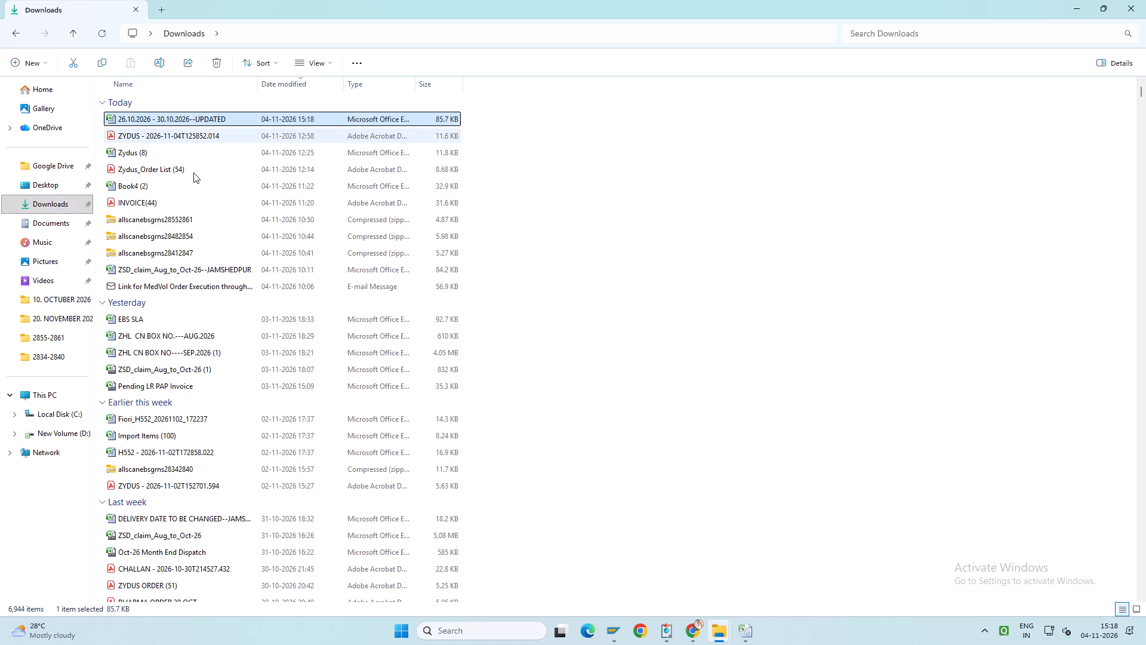
key("ctrl+x")
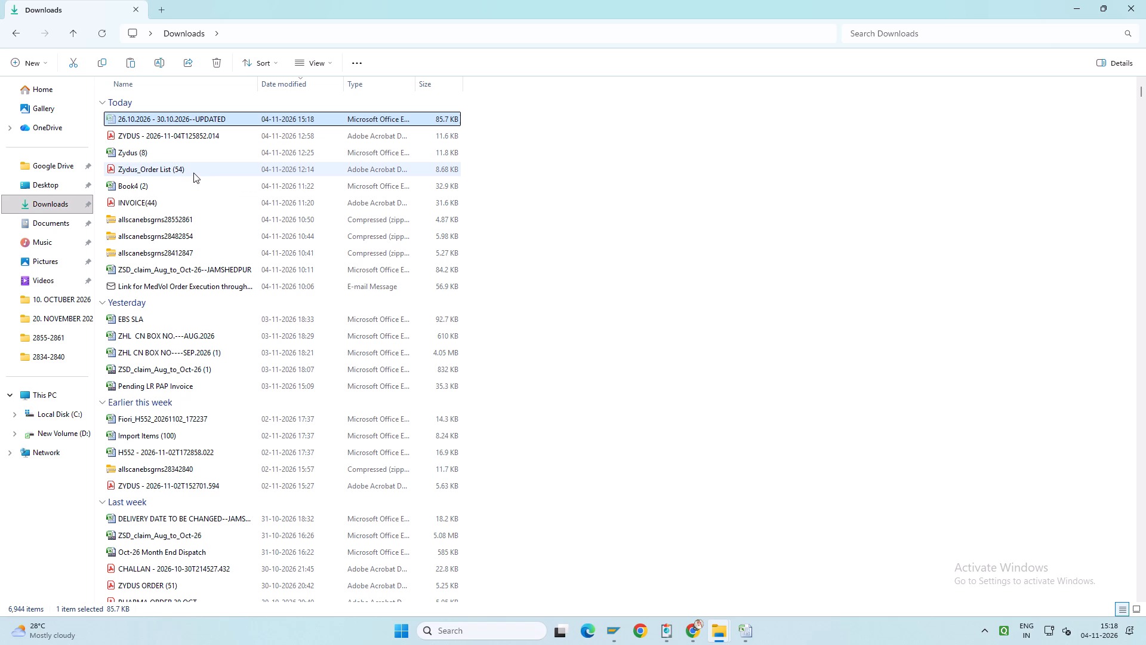
left_click(53, 183)
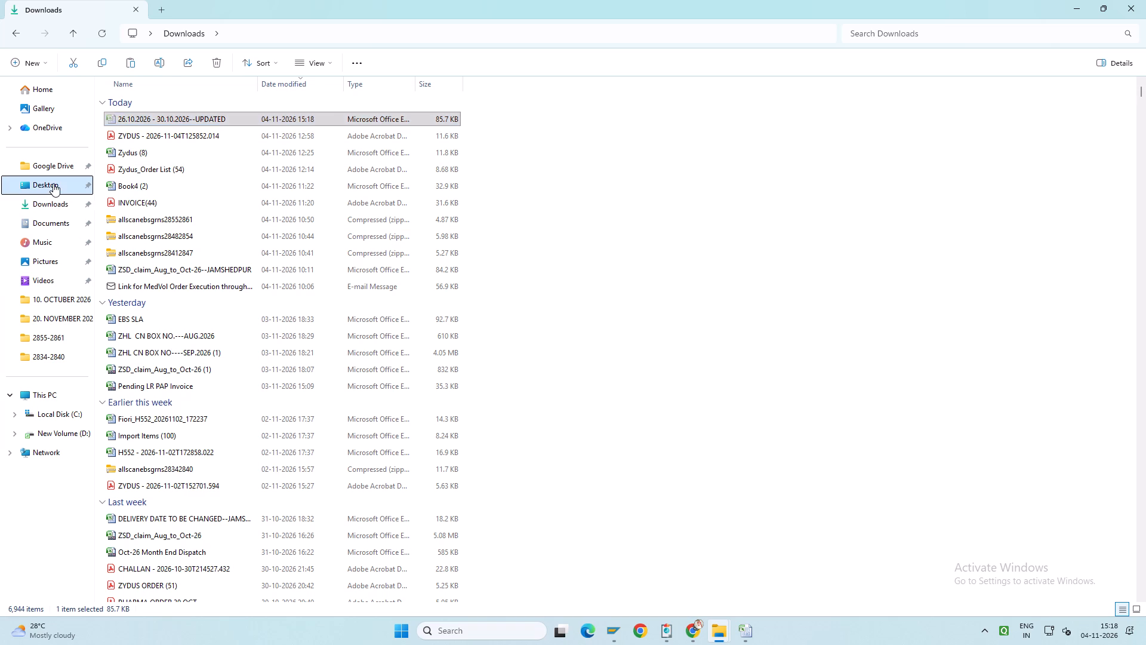
scroll(169, 346, "down", 3)
left_click(169, 346)
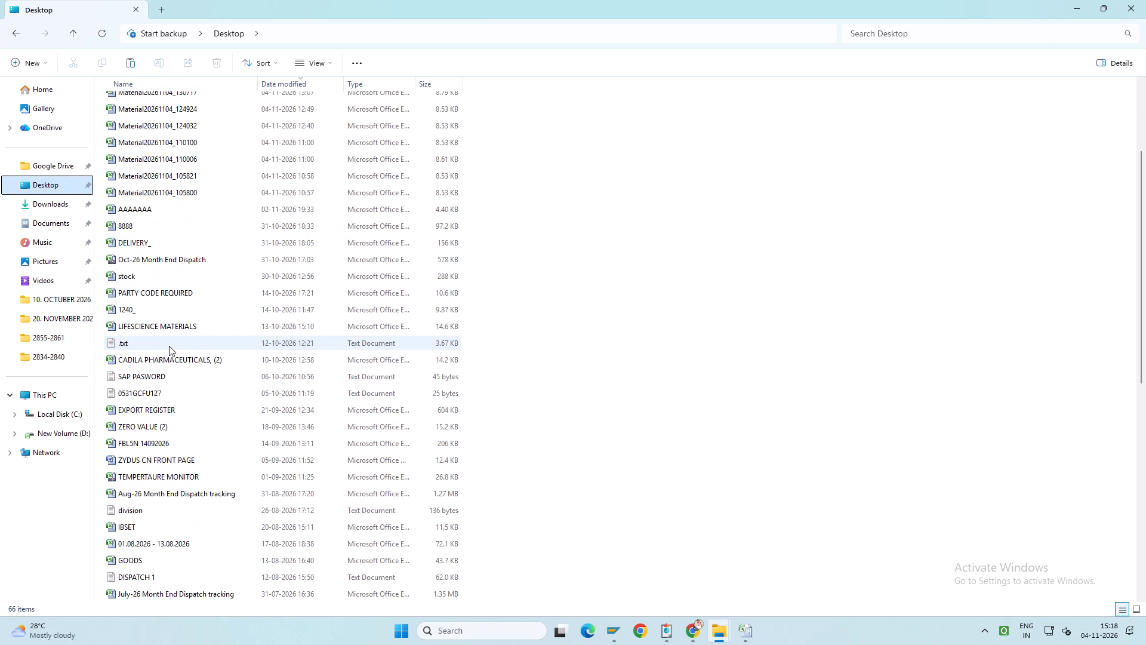
key("g")
key("g")
double_click(195, 526)
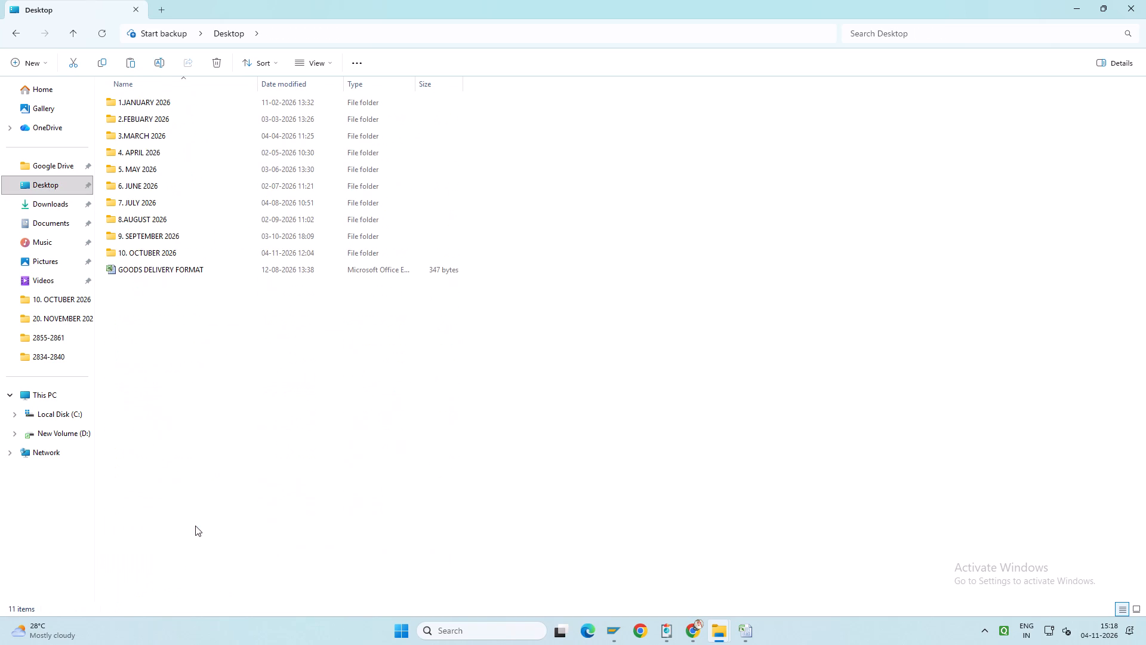
double_click(174, 259)
left_click(167, 287)
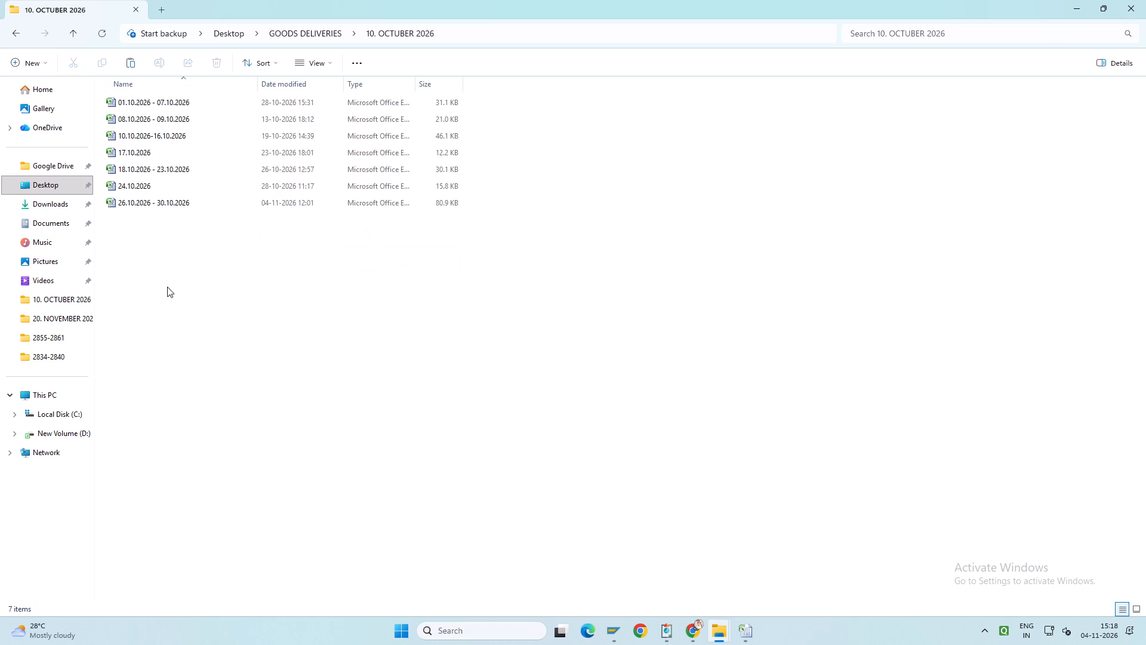
key("ctrl+v")
left_click(167, 287)
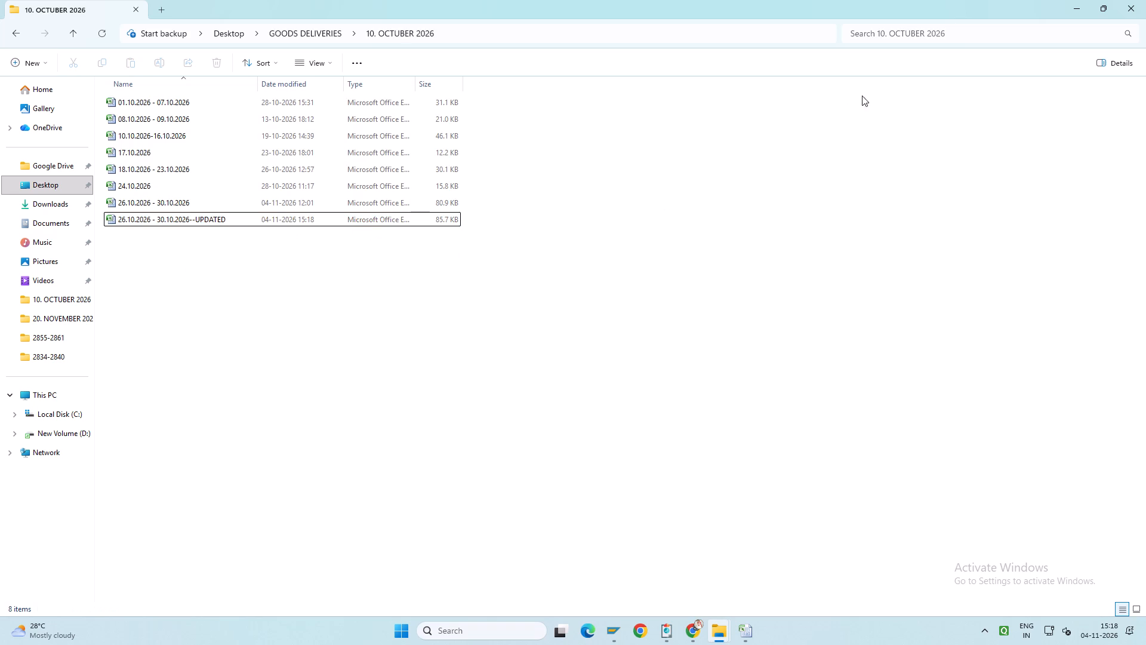
left_click(1133, 8)
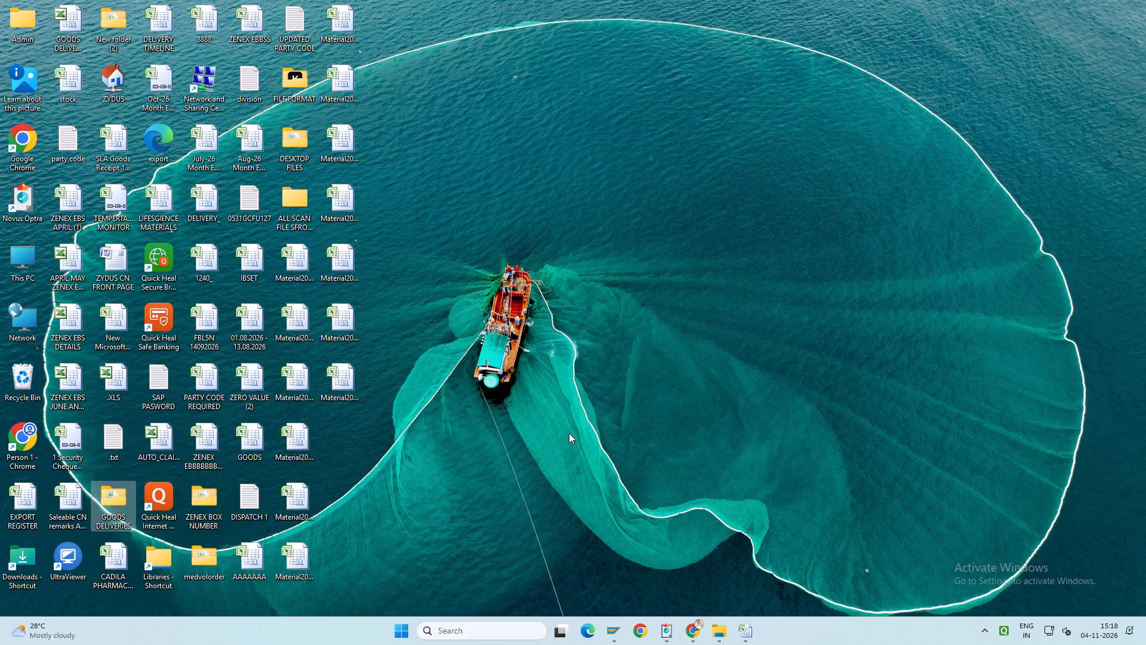
Switch to SAP Easy Access and start transaction VL10A.
left_click(617, 632)
left_click(640, 555)
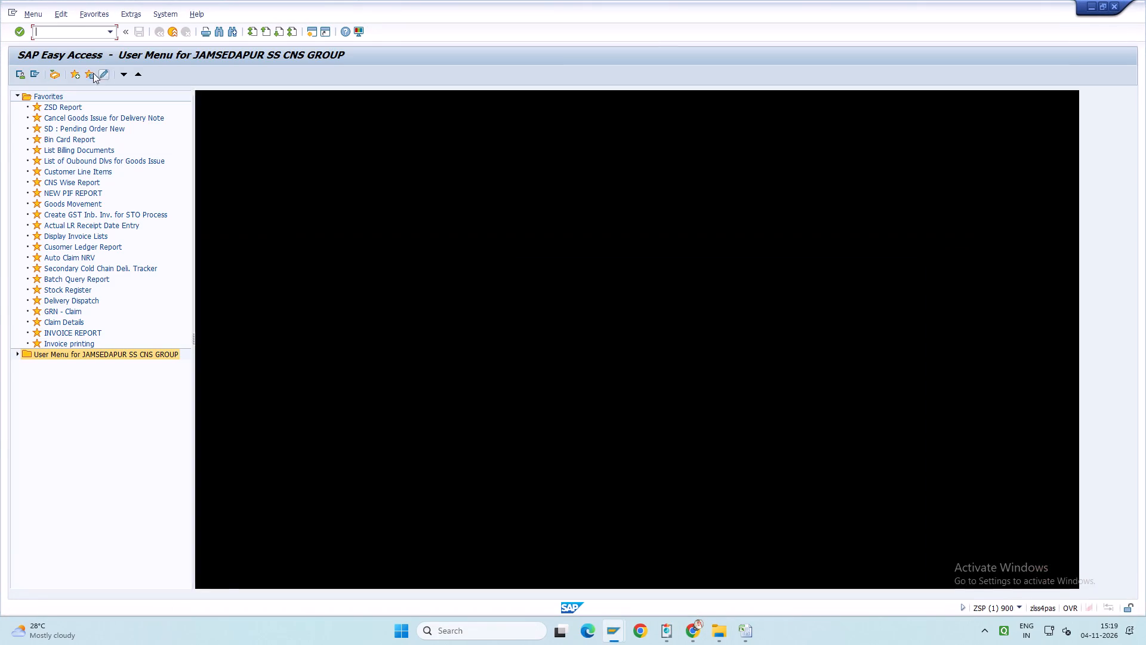
left_click(85, 32)
type("/nvl")
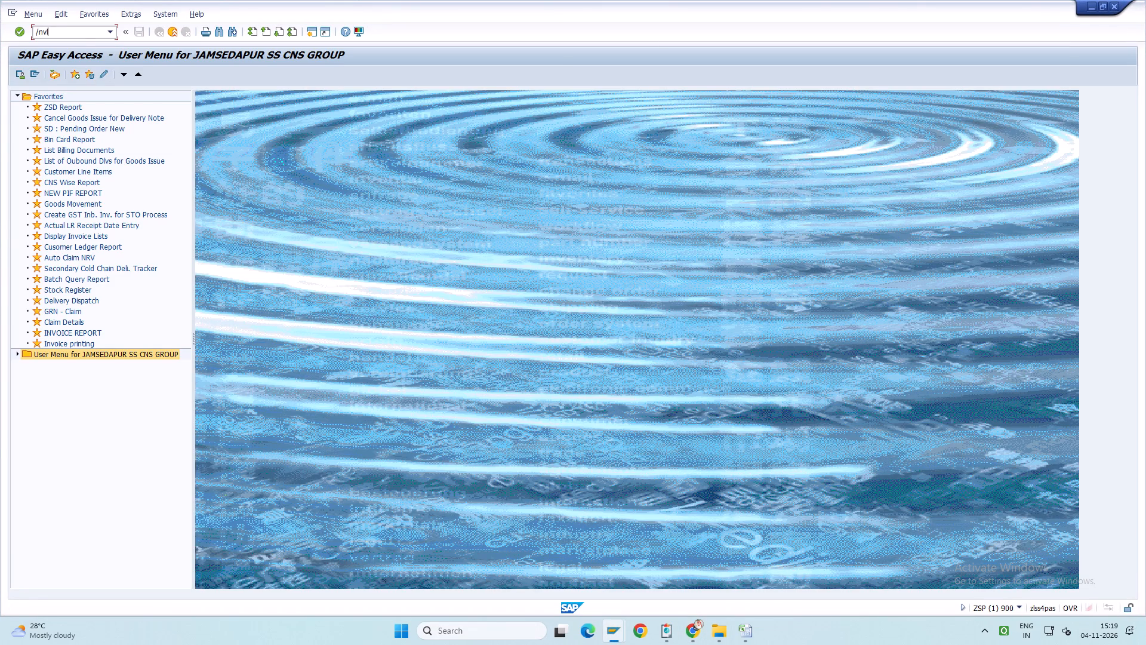
type("10a")
key("Return")
Set the Shipping Point/Receiving Pt range from C552 to N552.
key("space")
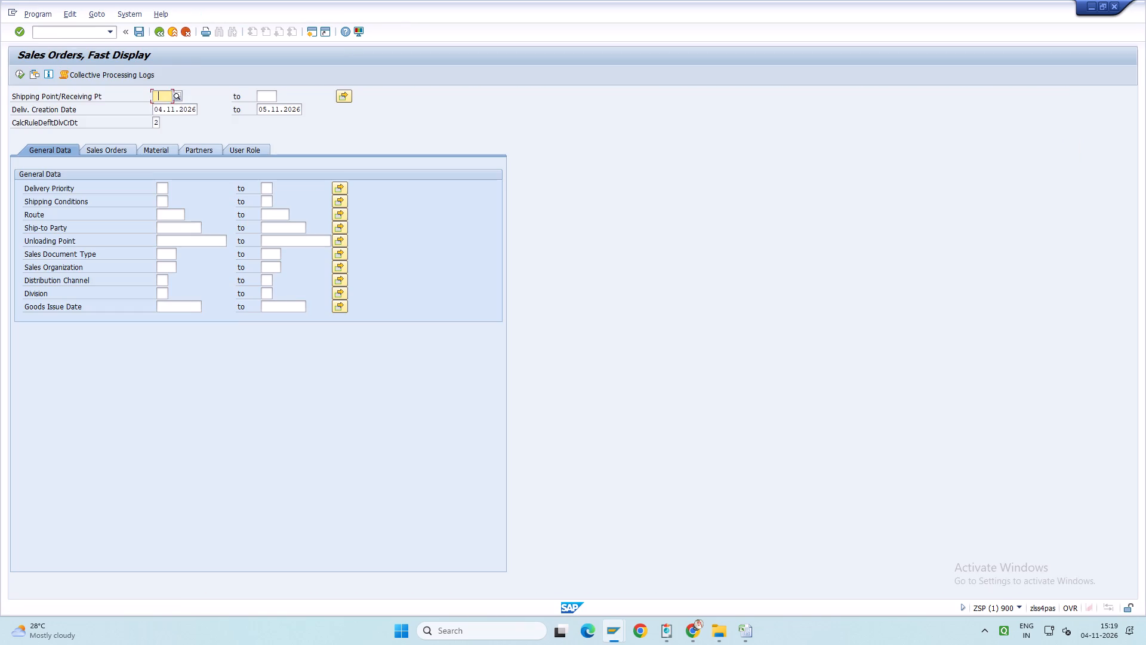
key("Down")
key("Return")
key("Tab")
key("space")
key("Down")
key("Return")
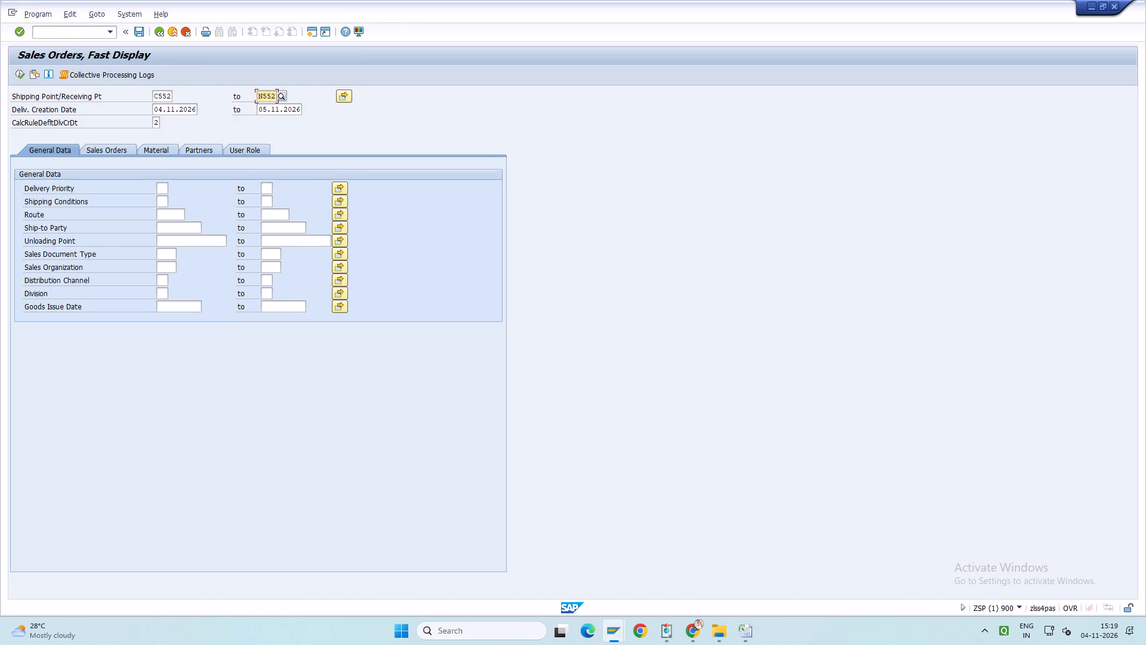
key("Down")
key("Down")
key("Down")
key("Down")
key("Down")
key("Down")
key("space")
key("Down")
key("Return")
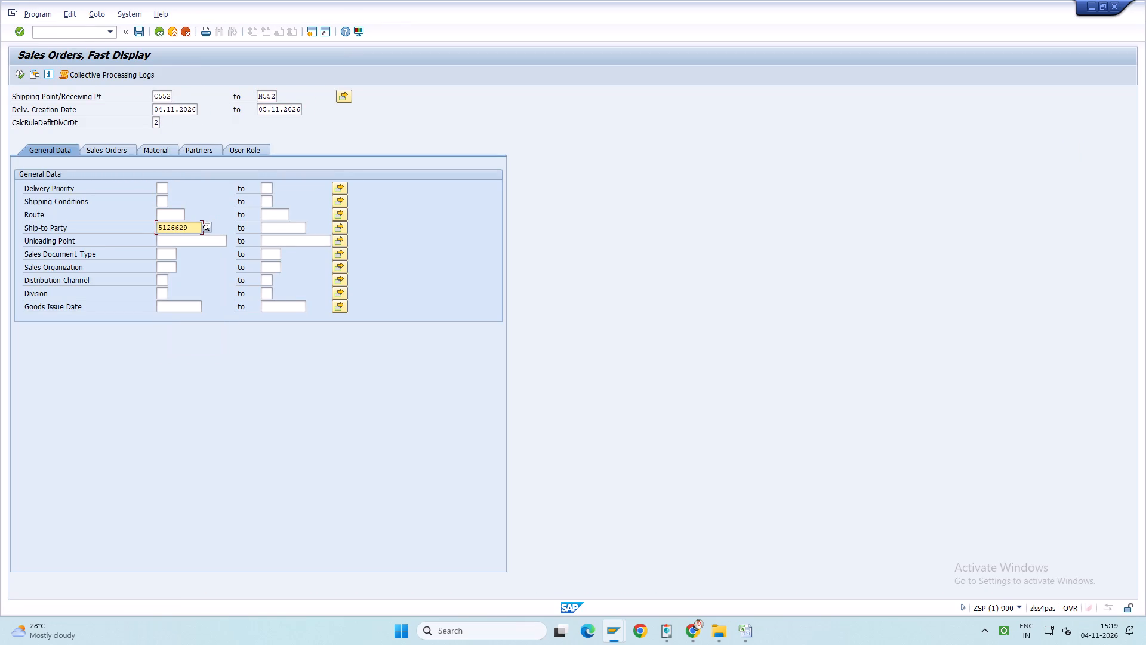
key("F8")
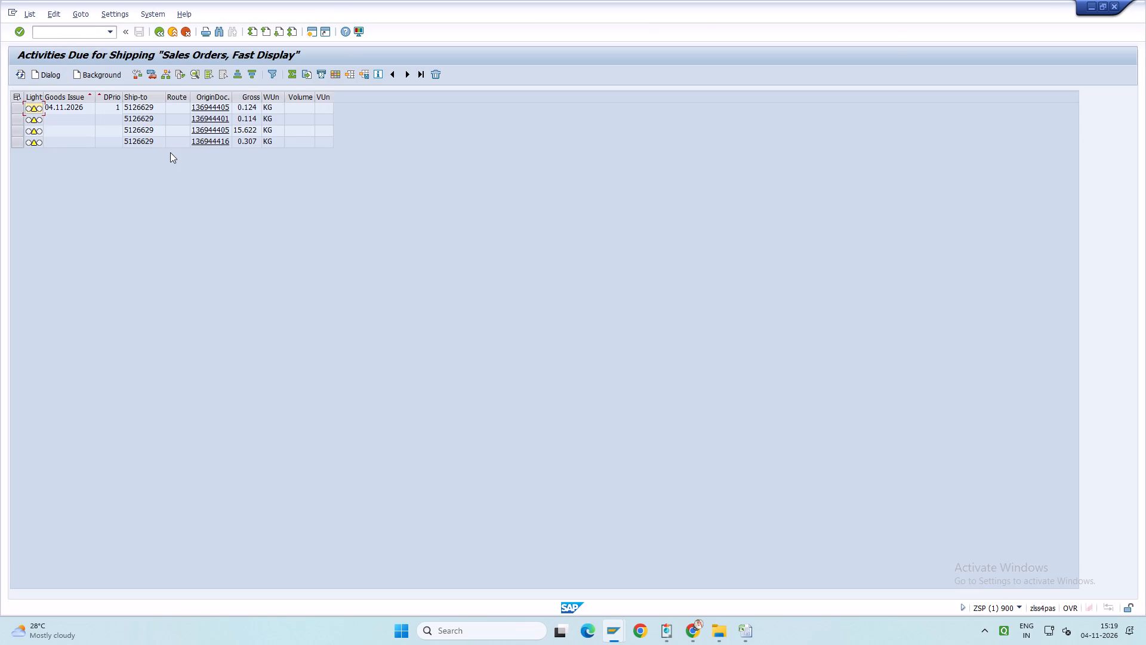
left_click(220, 139)
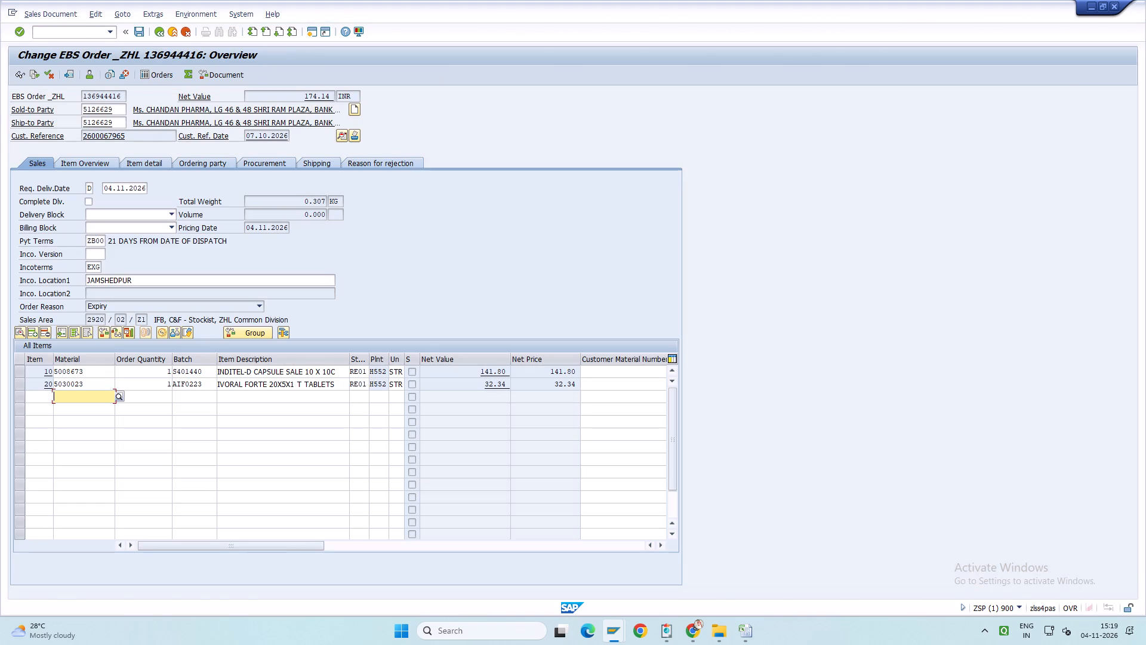
left_click(157, 32)
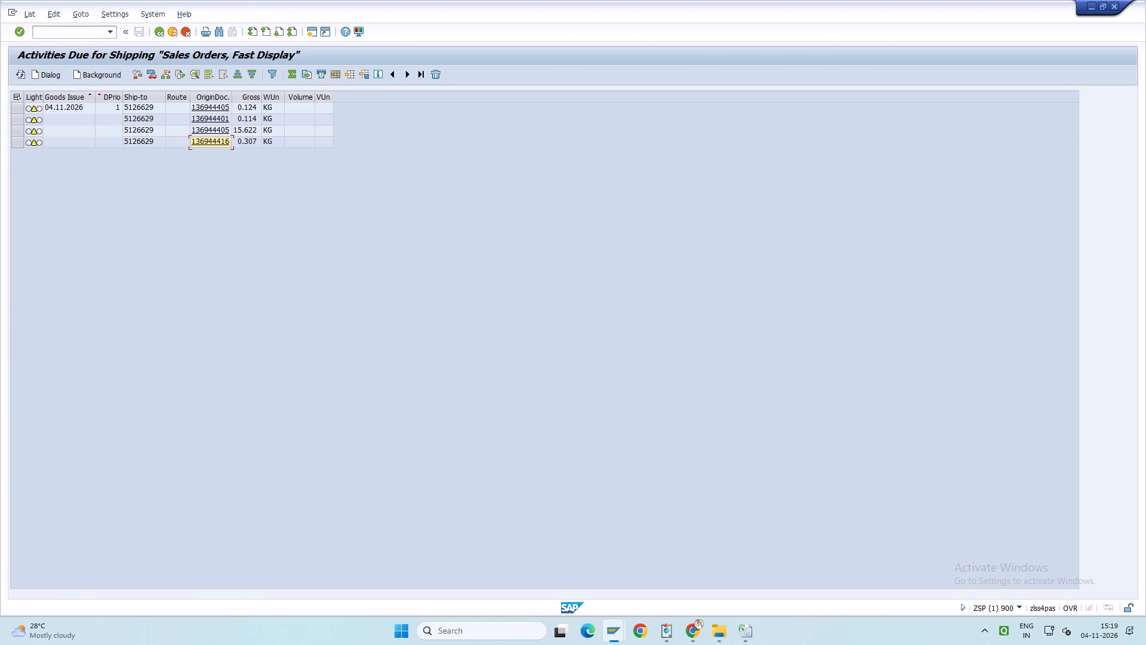
left_click(215, 128)
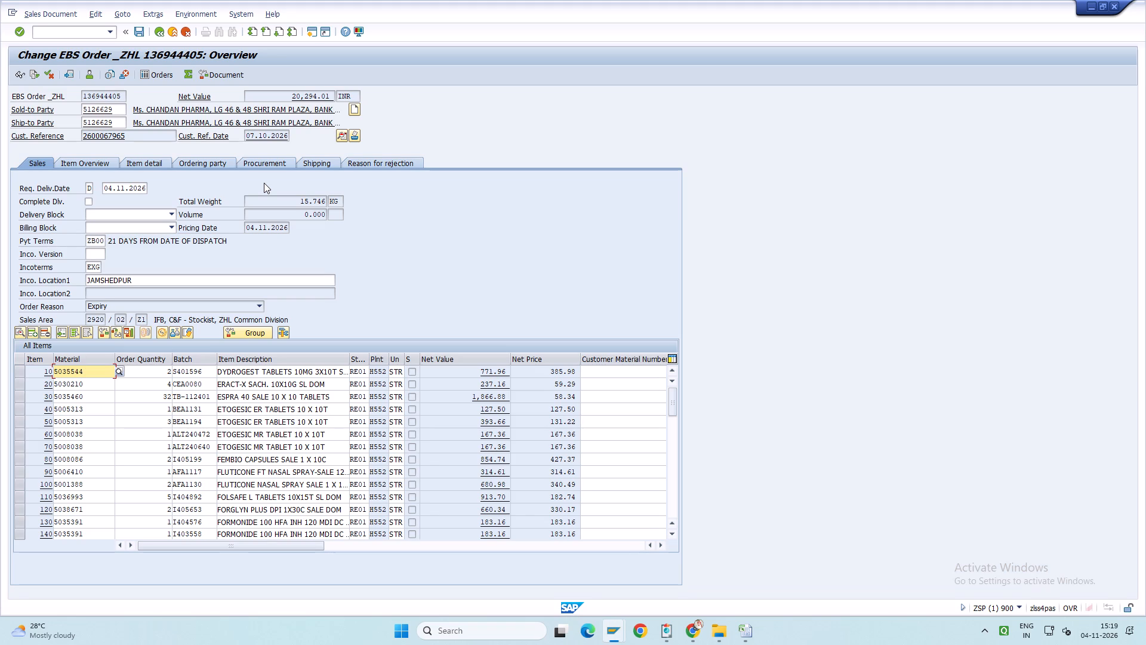
key("Page_Down")
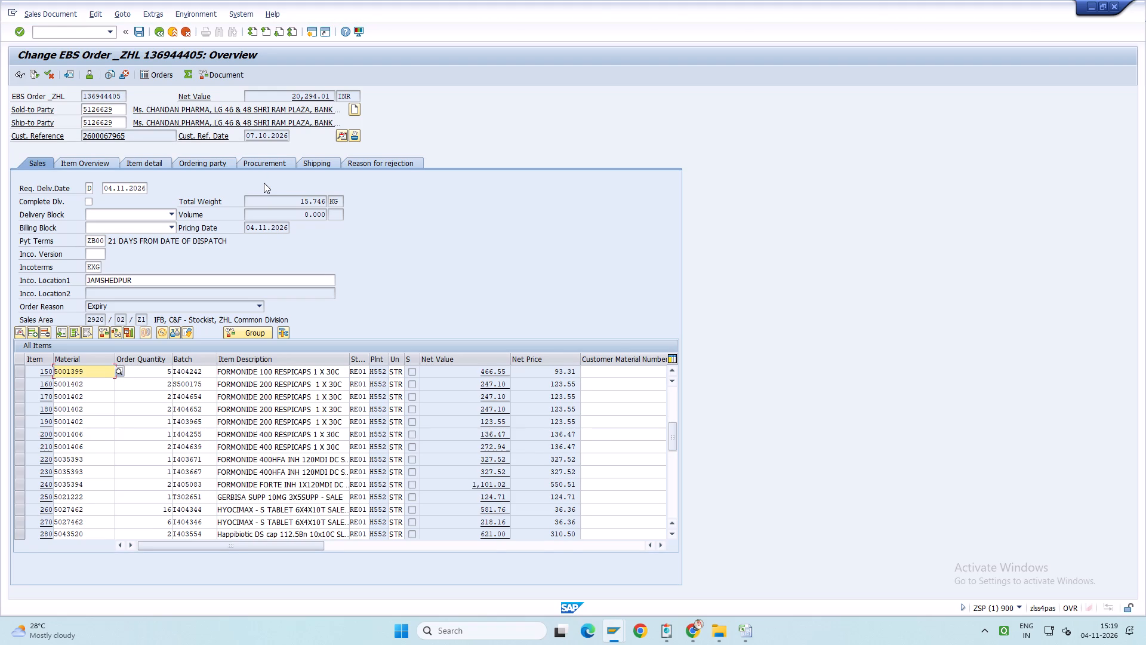
key("Page_Down")
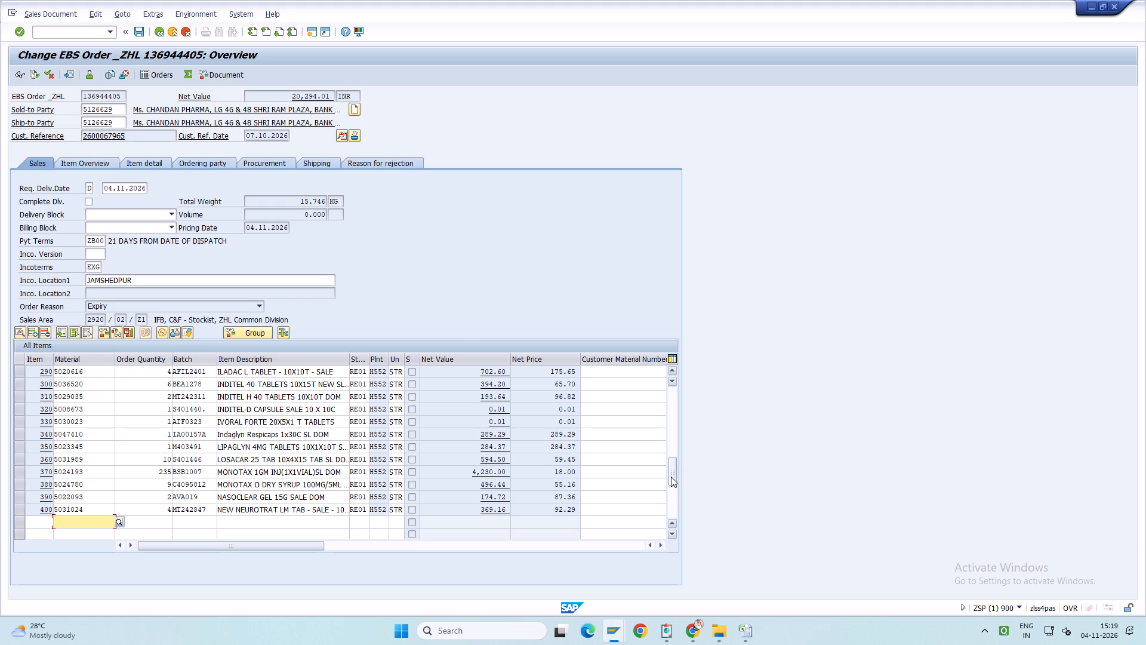
left_click_drag(671, 477, 670, 371)
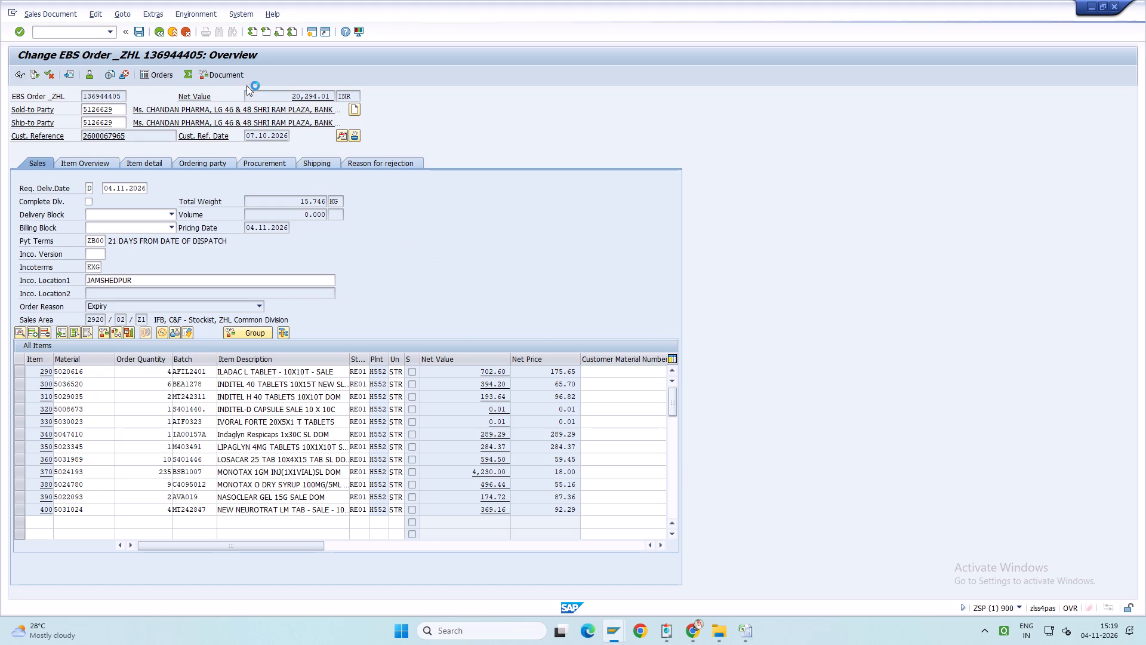
left_click(157, 32)
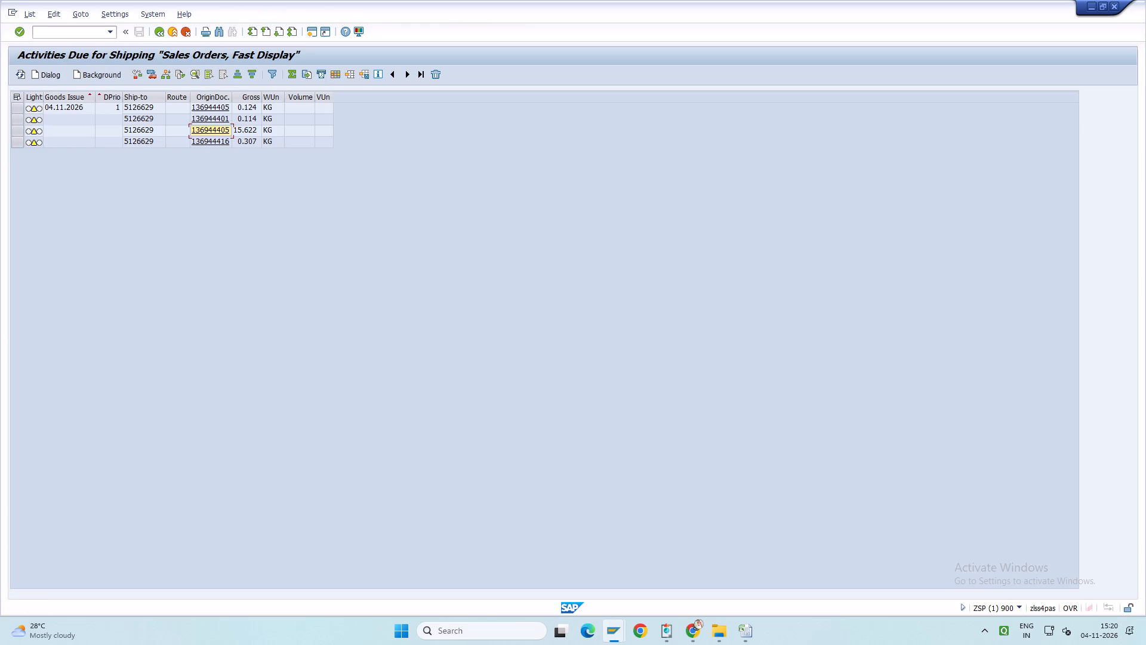
left_click(219, 130)
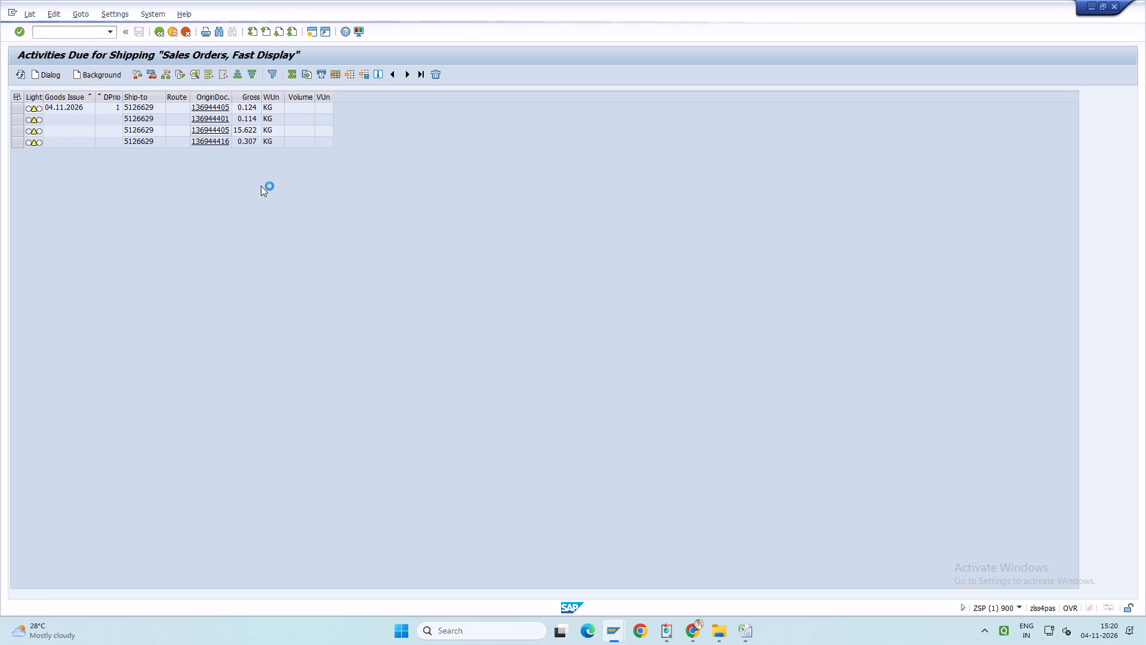